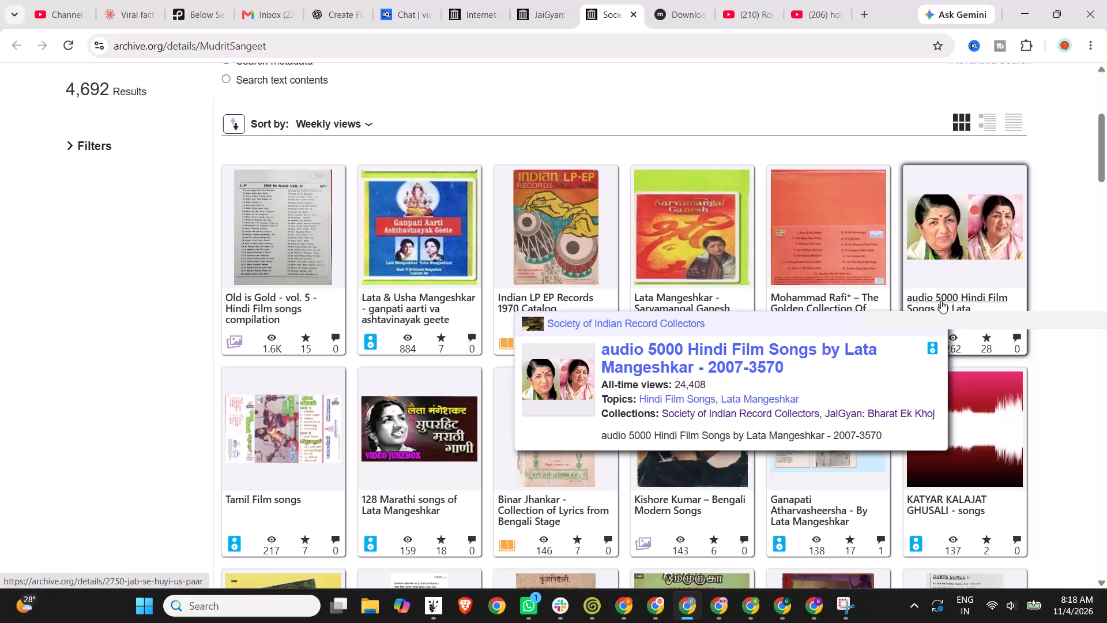
pyautogui.scroll(-1, 941, 301)
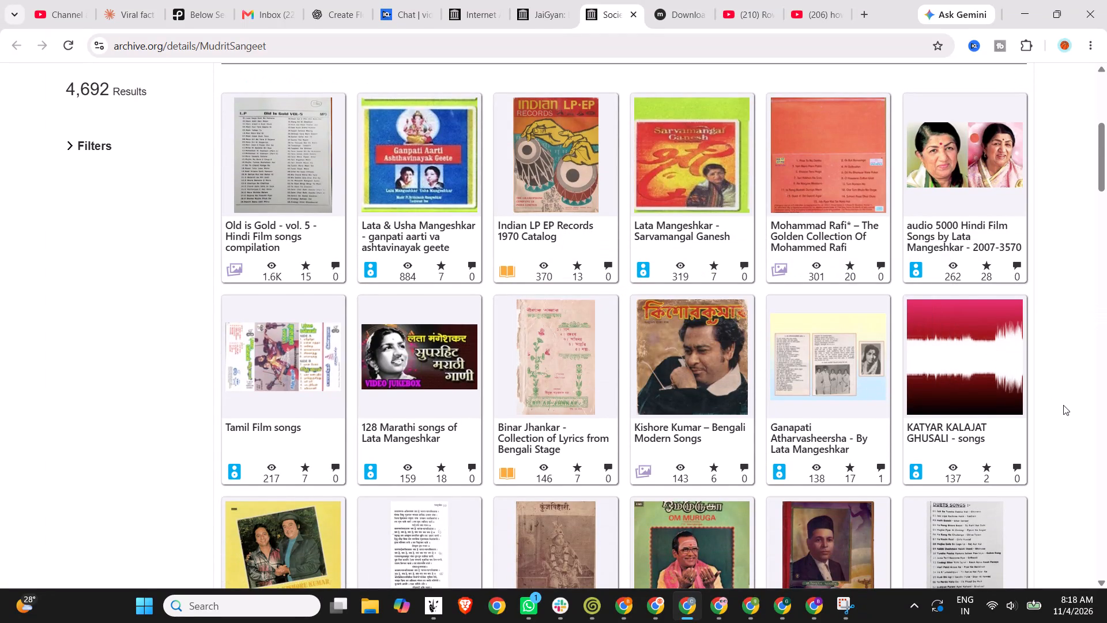
pyautogui.scroll(-3, 1063, 405)
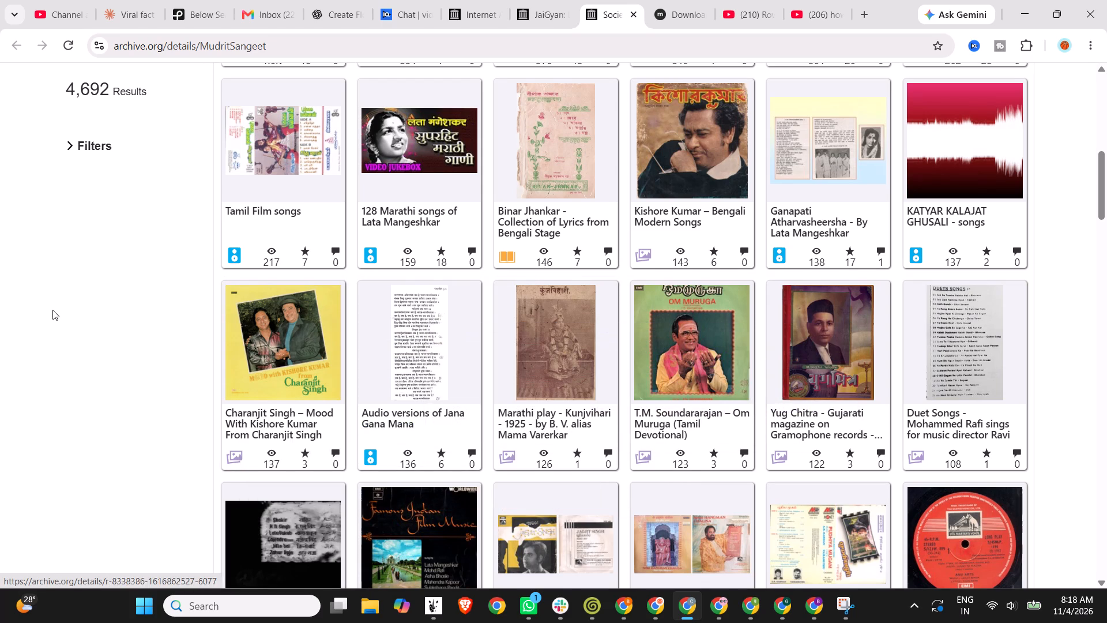
pyautogui.scroll(-2, 55, 310)
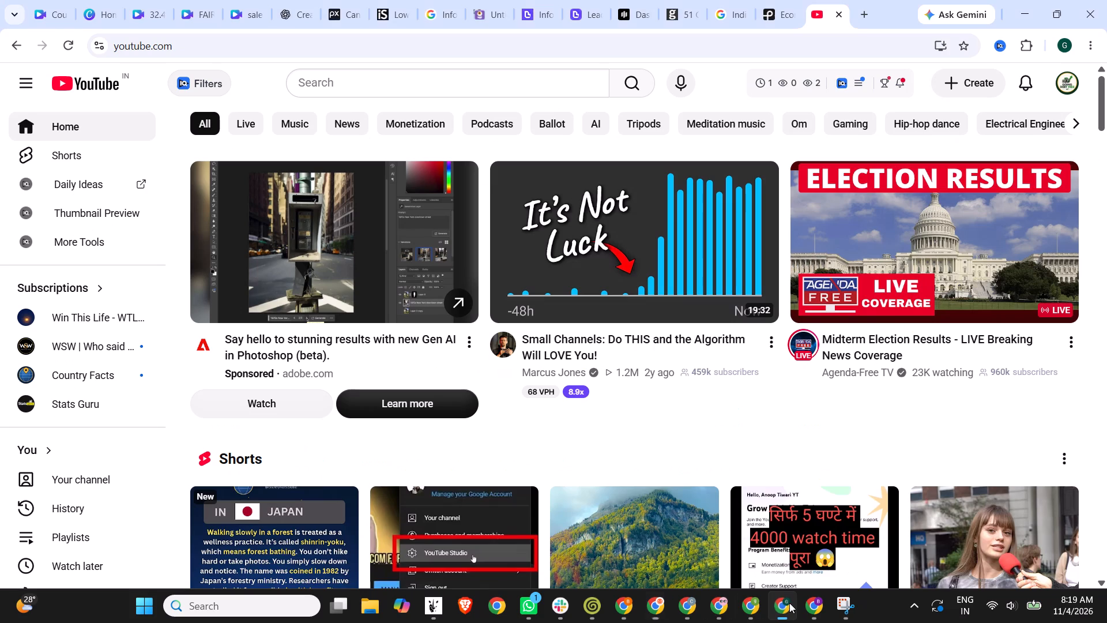
pyautogui.moveTo(787, 604); pyautogui.dragTo(630, 604)
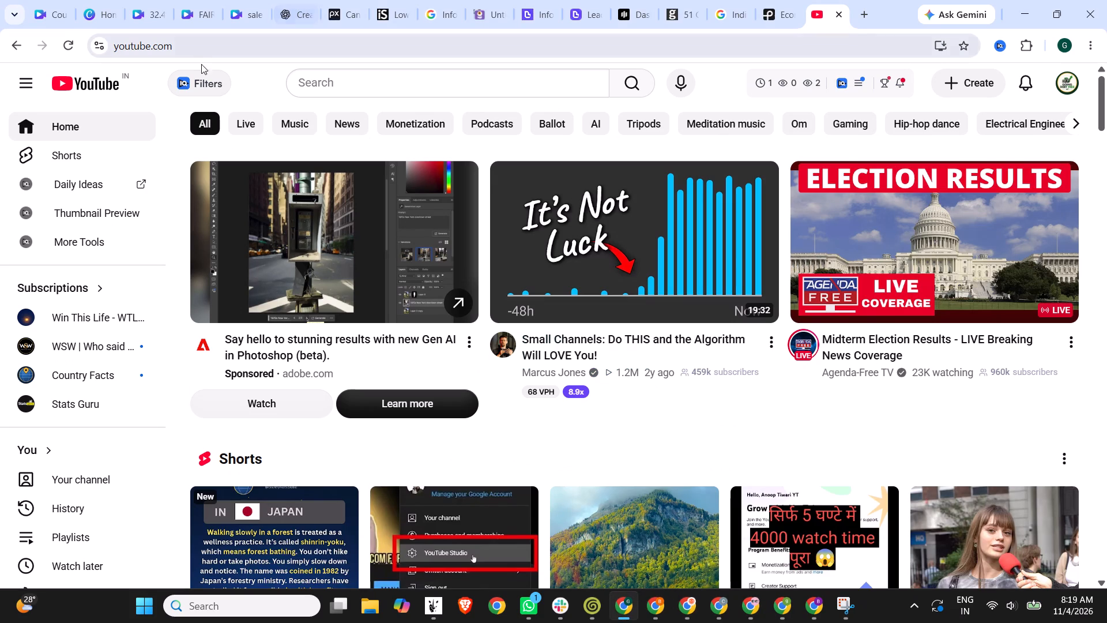
# Close the last five open pages, from YouTube home back through Getty Images and Morphic Studio, stopping at the Leadde media generator.
pyautogui.click(842, 16)
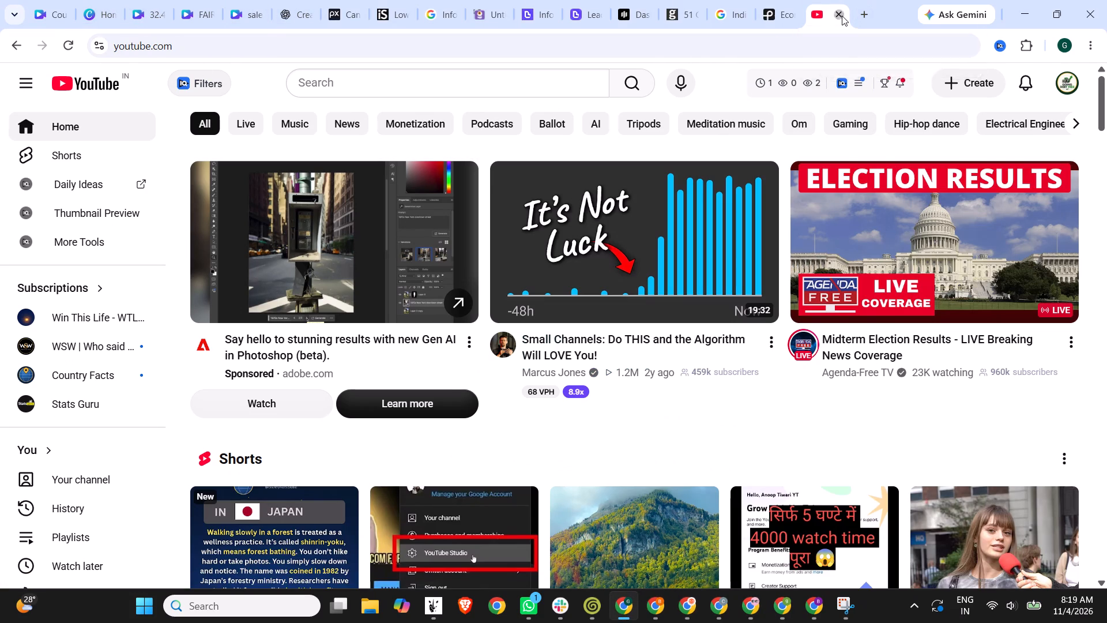
pyautogui.click(842, 16)
pyautogui.click(842, 16)
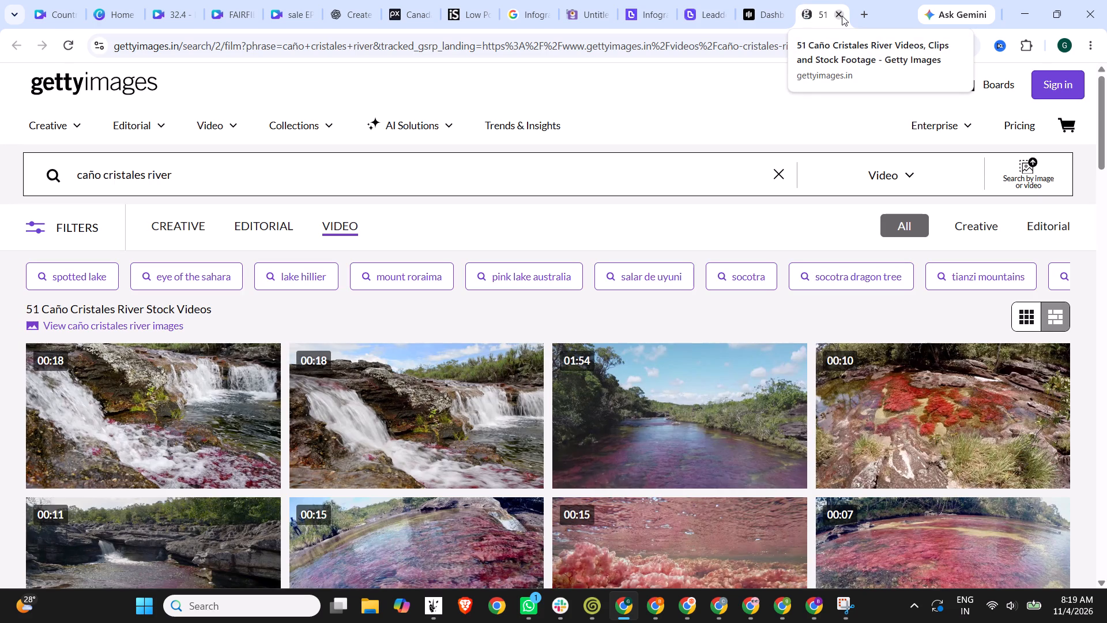
pyautogui.click(842, 16)
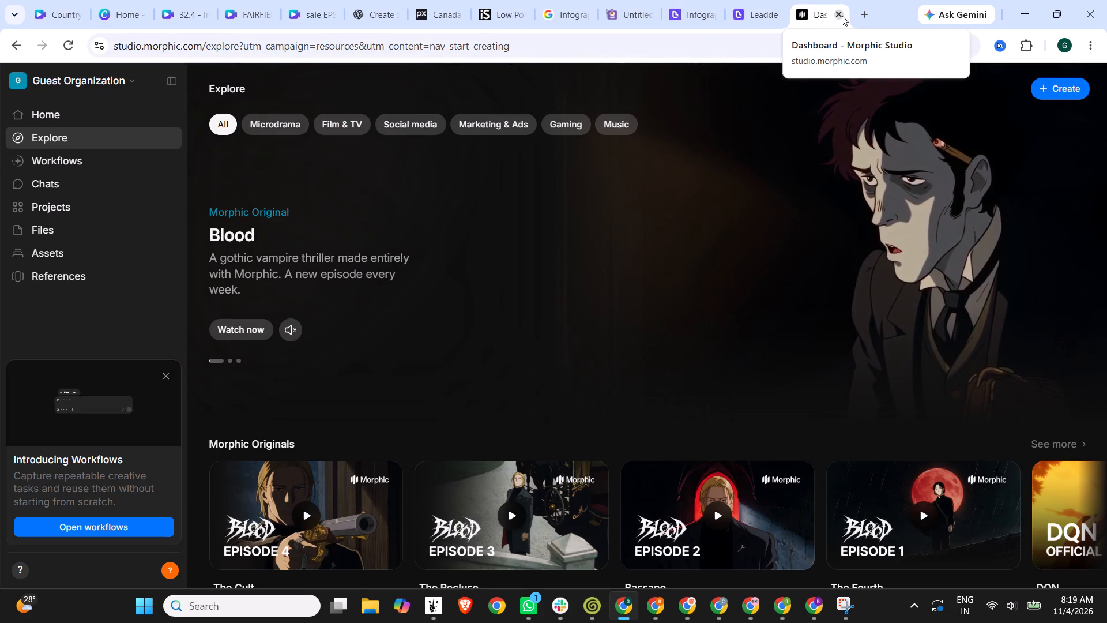
pyautogui.click(842, 16)
# Search Google for "US elections live api" in a new tab.
pyautogui.click(859, 13)
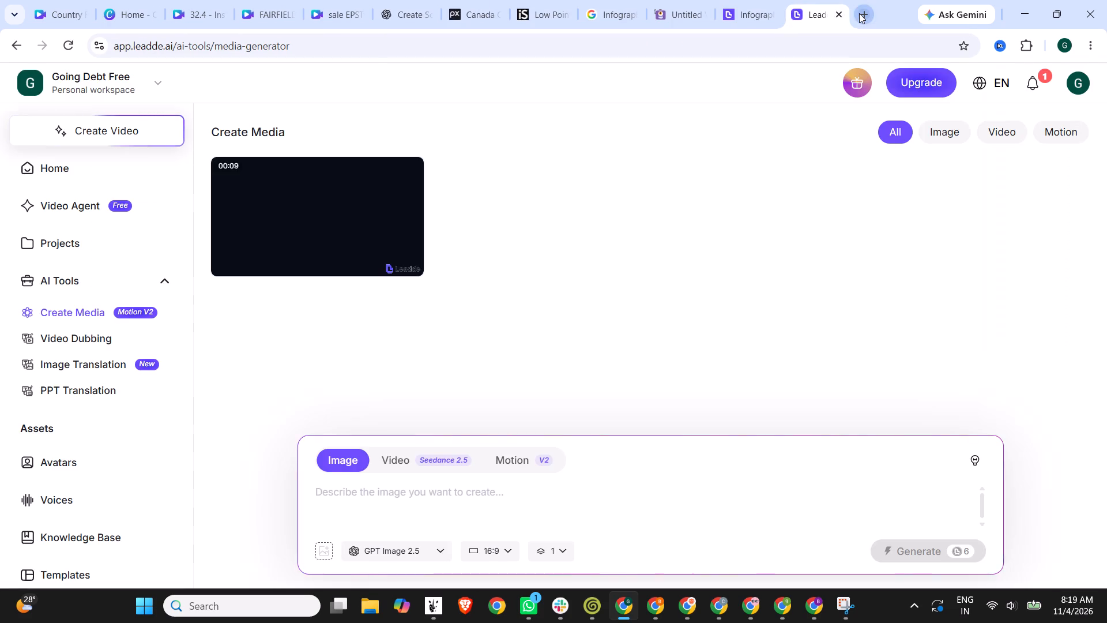
pyautogui.write('US elections live api')
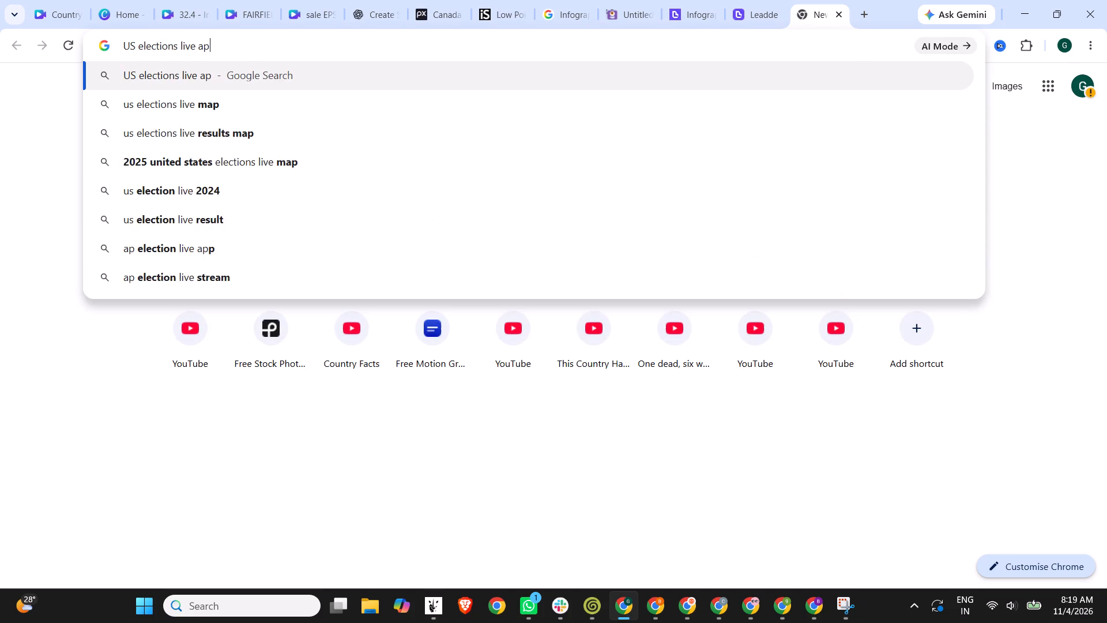
pyautogui.press('Return')
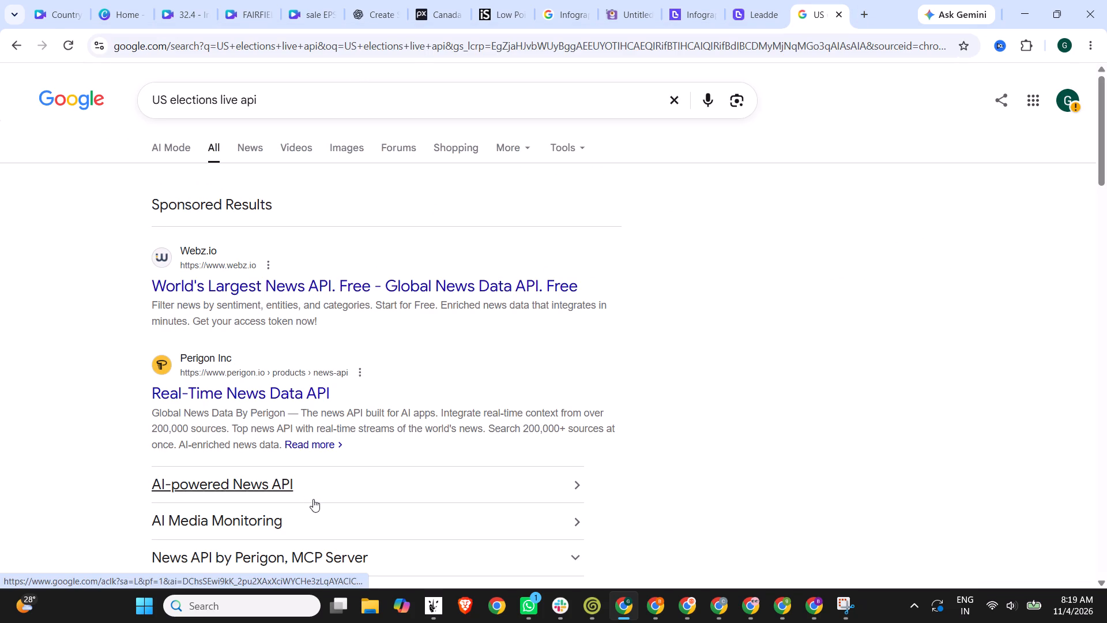
# Open the sponsored Webz.io result in a new tab and Perigon's Real-Time News Data API result, and look over the Webz.io page.
pyautogui.rightClick(363, 291)
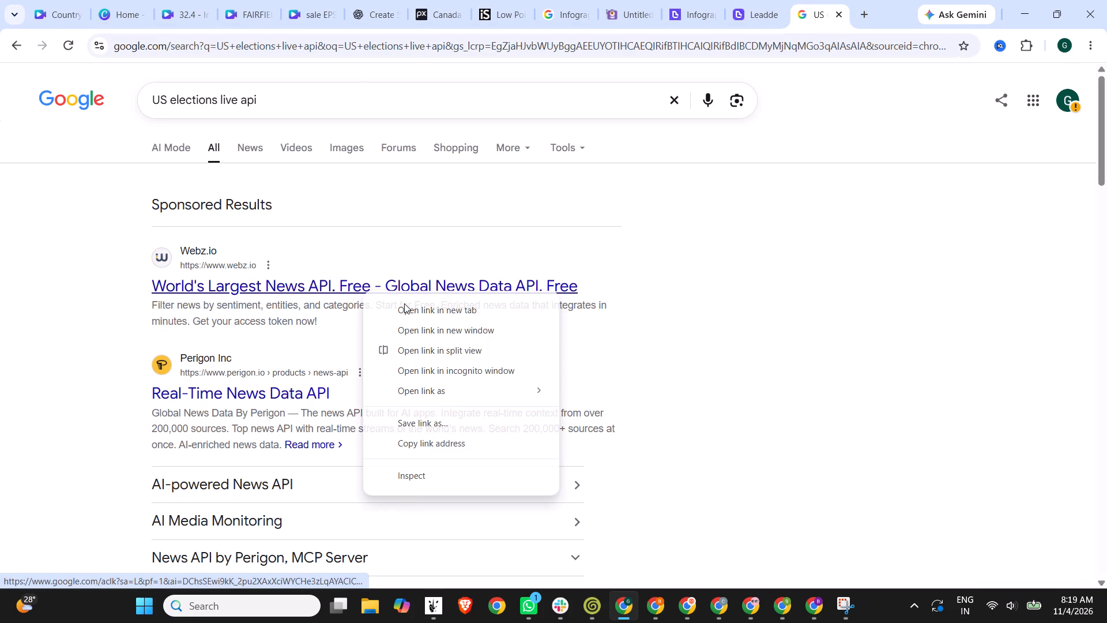
pyautogui.click(404, 303)
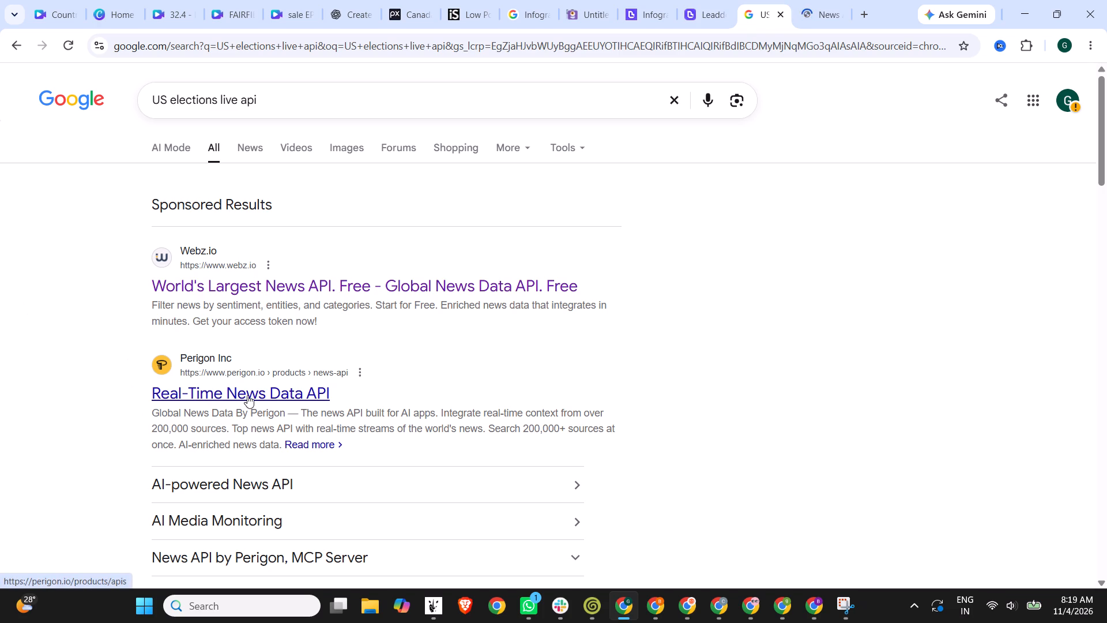
pyautogui.click(247, 395)
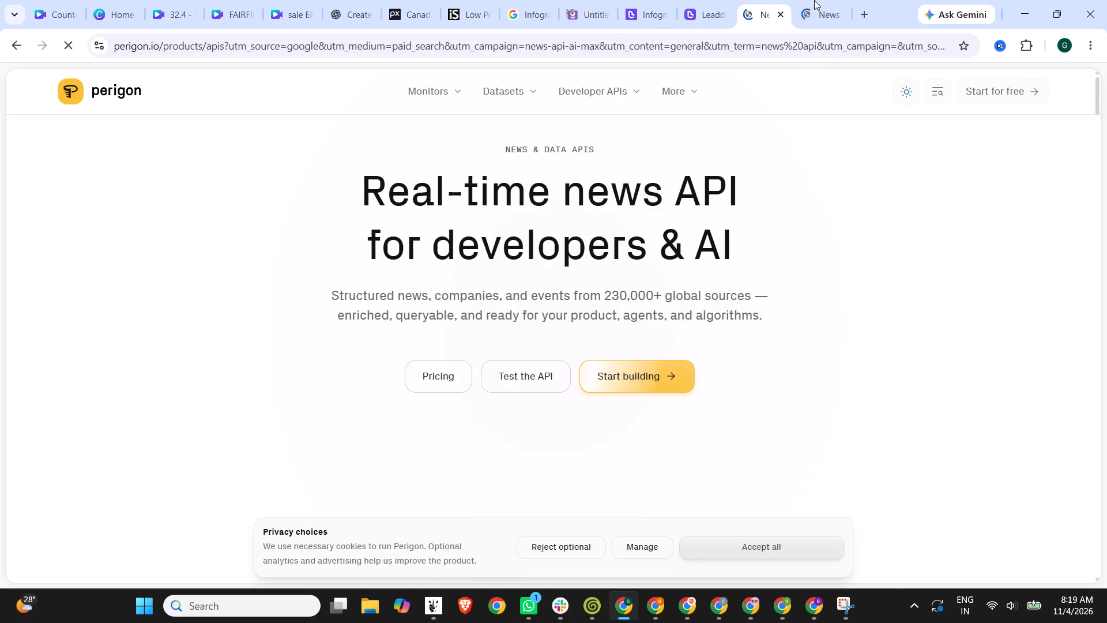
pyautogui.click(824, 0)
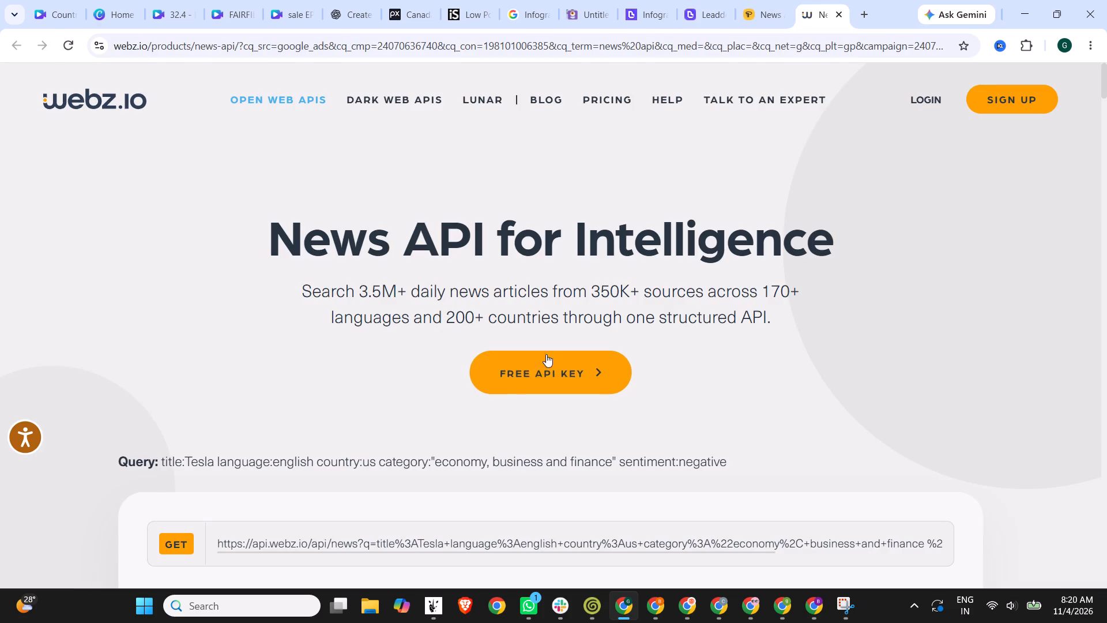
pyautogui.scroll(-2, 481, 376)
pyautogui.scroll(3, 446, 273)
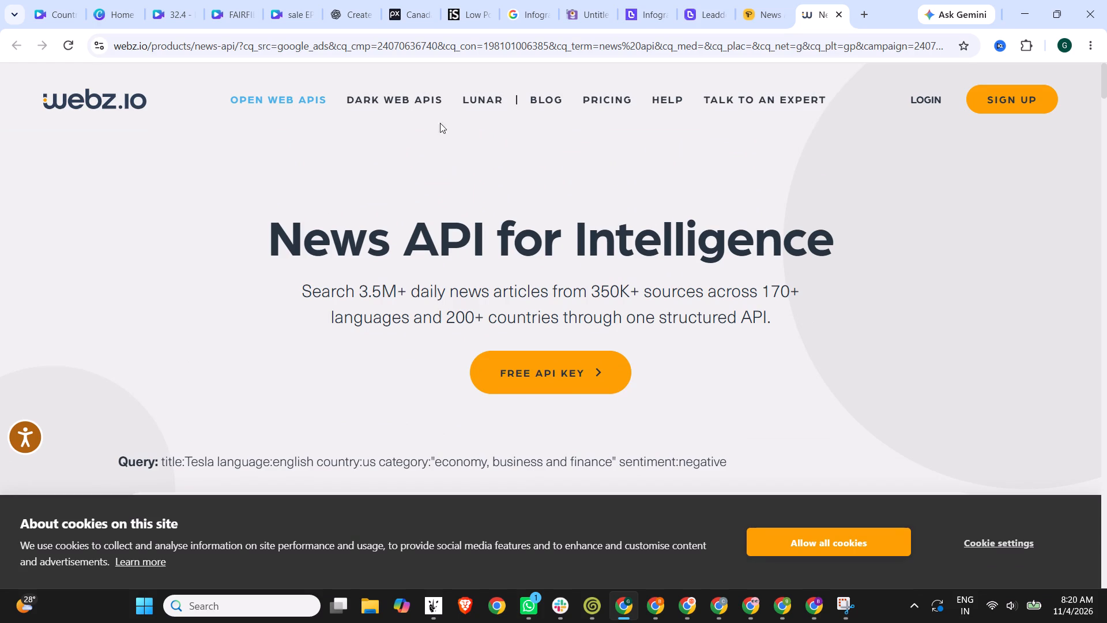
# Replace the Webz.io page with a Google search for "US elections live" and examine the election results, top stories and live coverage links.
pyautogui.click(395, 41)
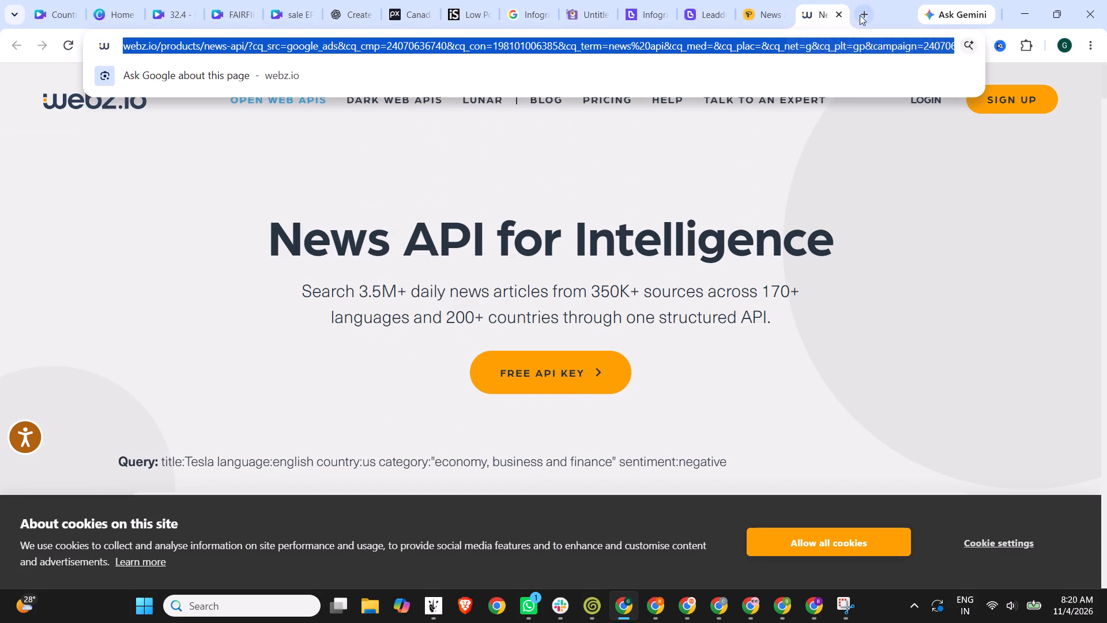
pyautogui.write('US elections live')
pyautogui.press('Delete')
pyautogui.press('Return')
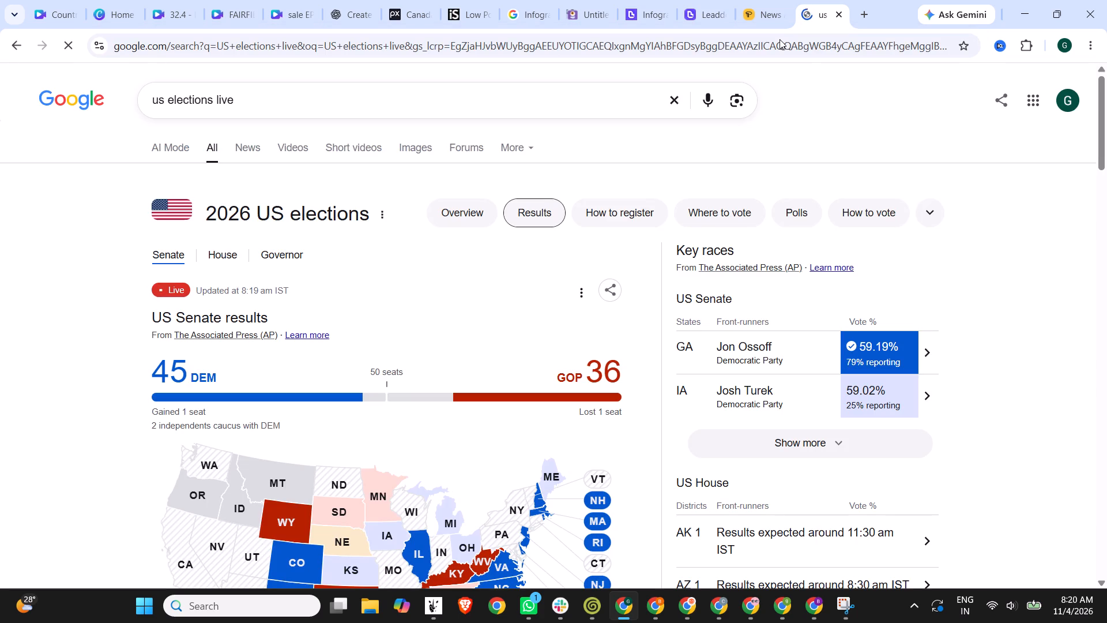
pyautogui.scroll(-2, 297, 265)
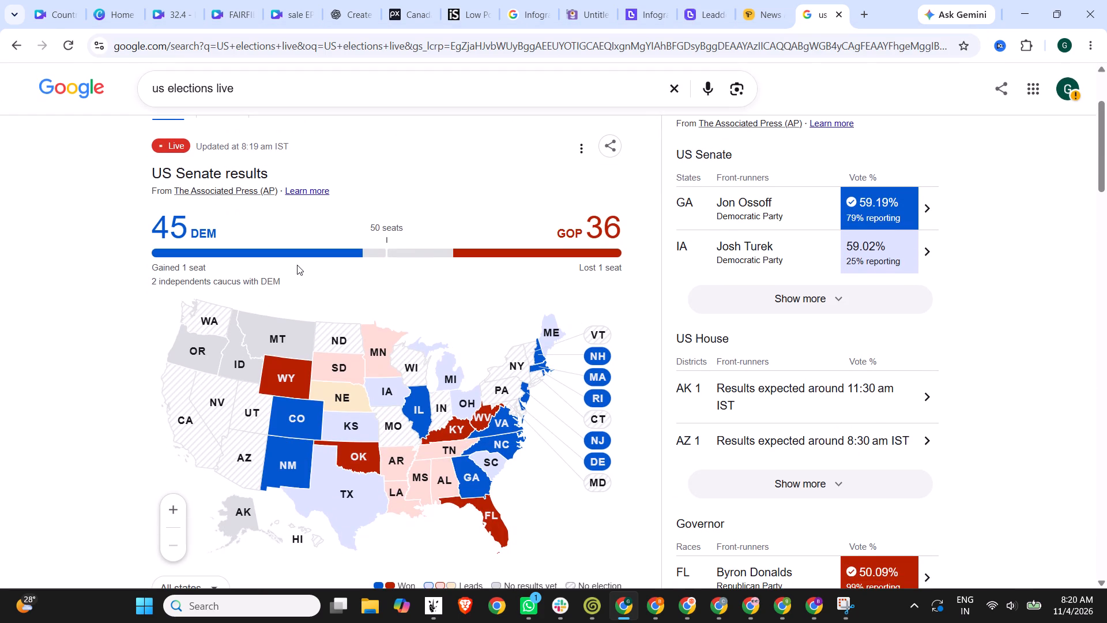
pyautogui.scroll(-3, 107, 269)
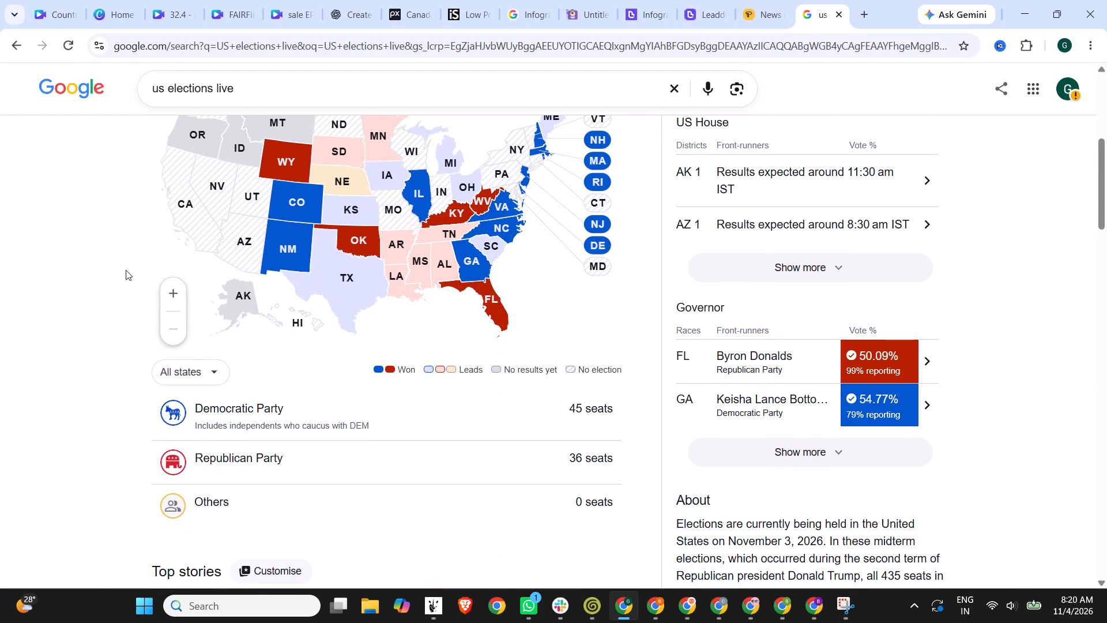
pyautogui.scroll(-4, 126, 270)
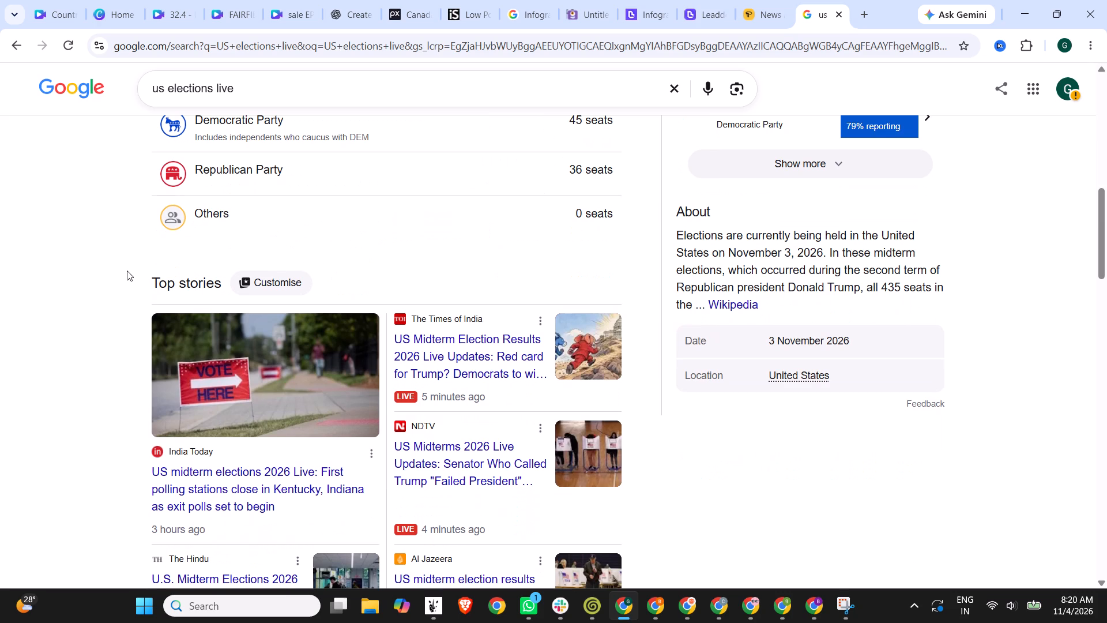
pyautogui.scroll(-2, 127, 272)
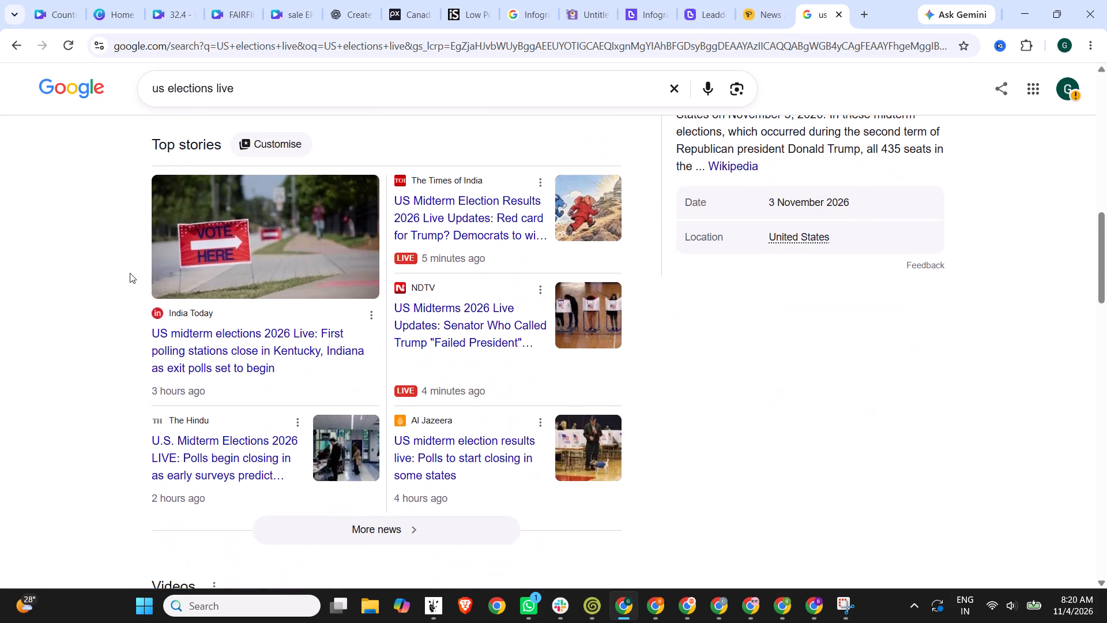
pyautogui.scroll(-5, 130, 273)
pyautogui.scroll(-4, 34, 278)
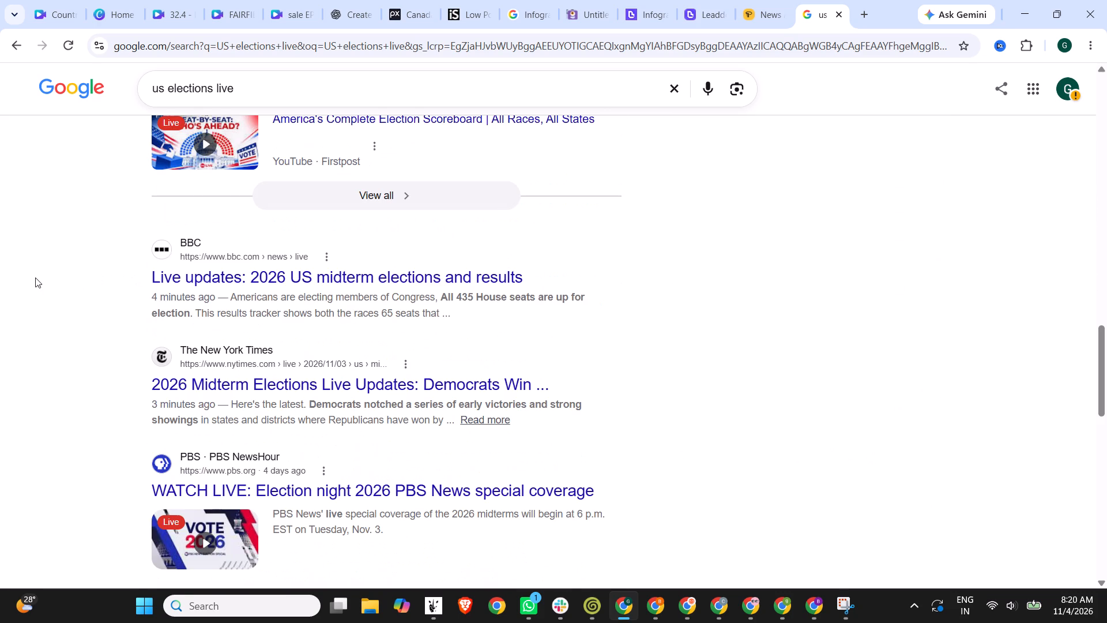
# Extend the search to "us elections live api" and open the AP Elections API developer page to read how to access the API.
pyautogui.click(293, 96)
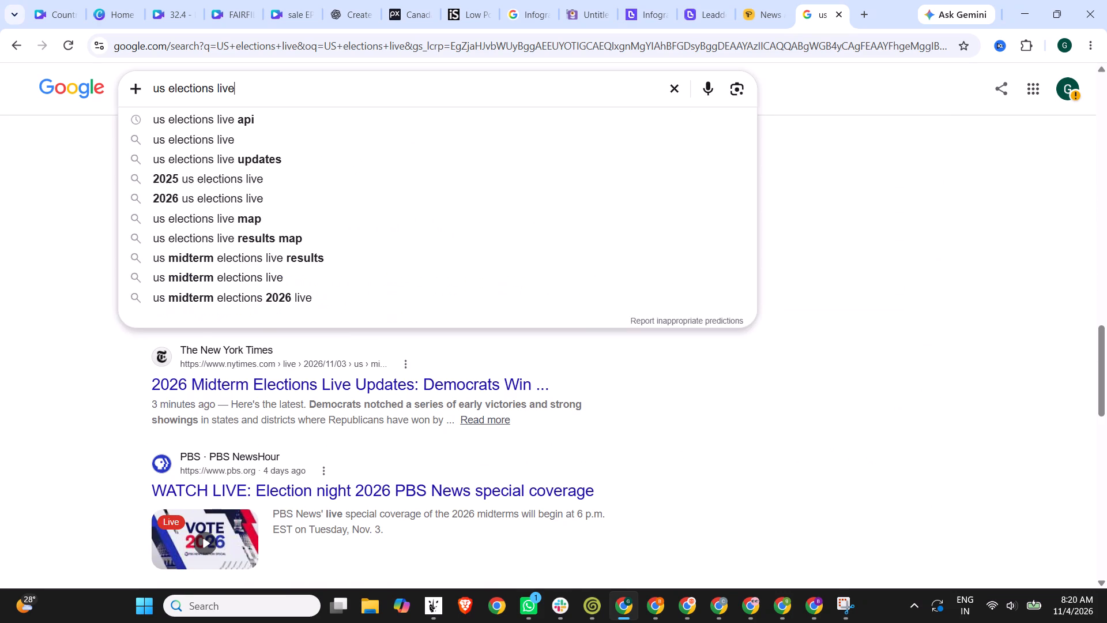
pyautogui.press('space')
pyautogui.write('api')
pyautogui.press('Return')
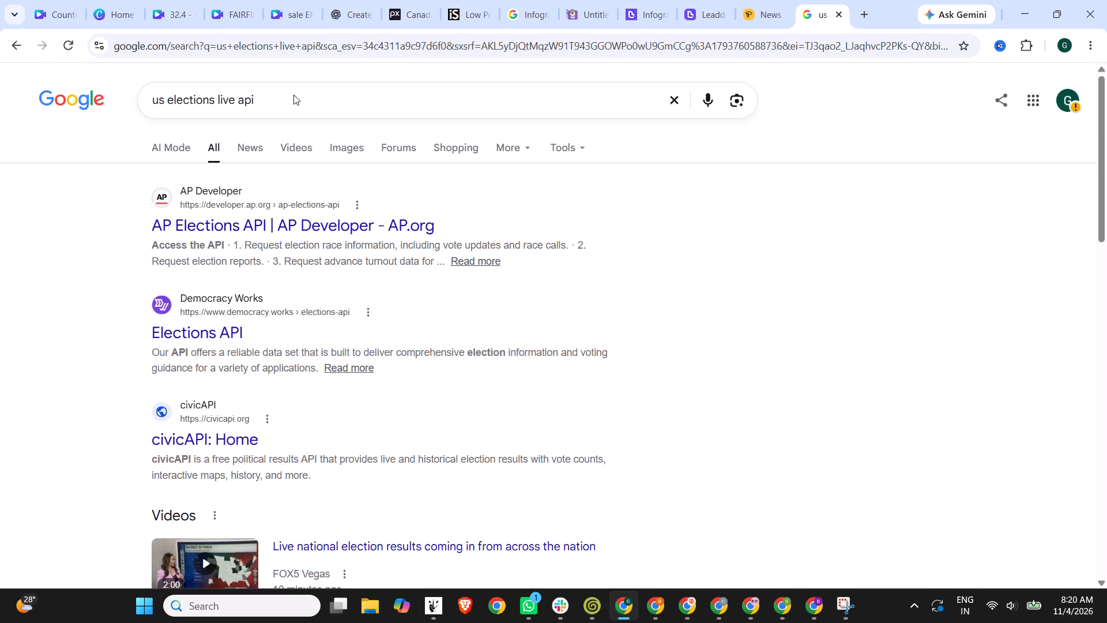
pyautogui.click(317, 230)
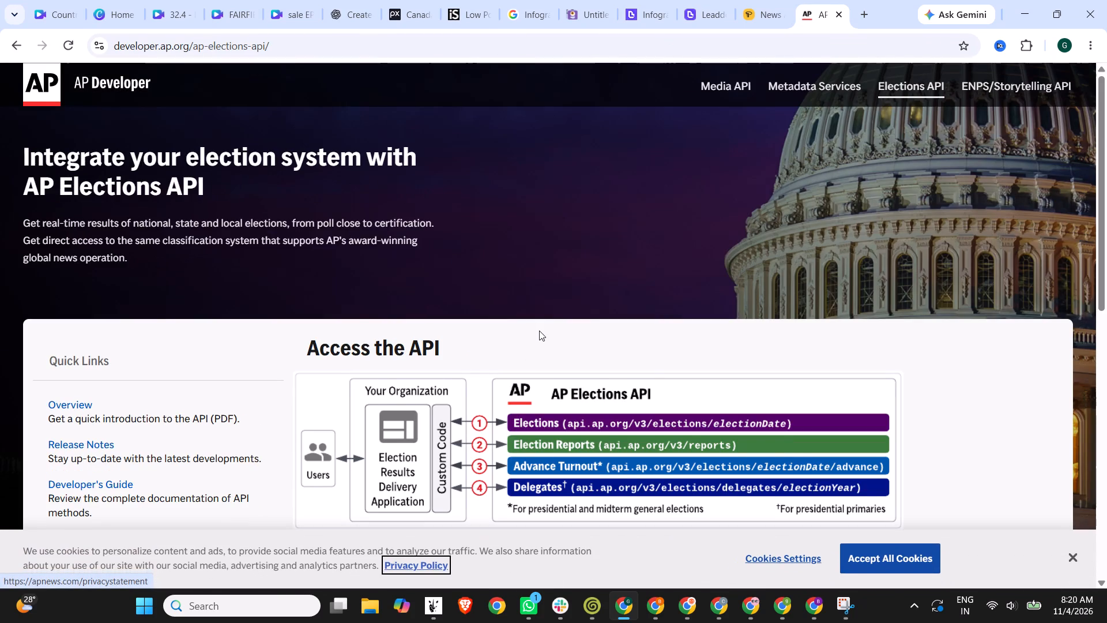
pyautogui.scroll(-2, 540, 331)
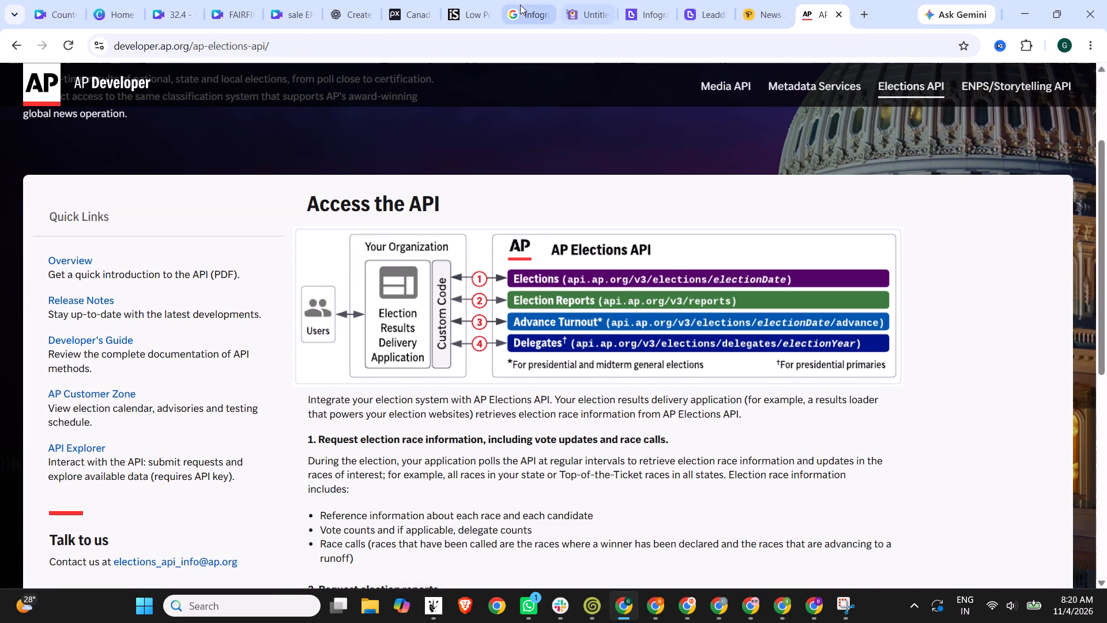
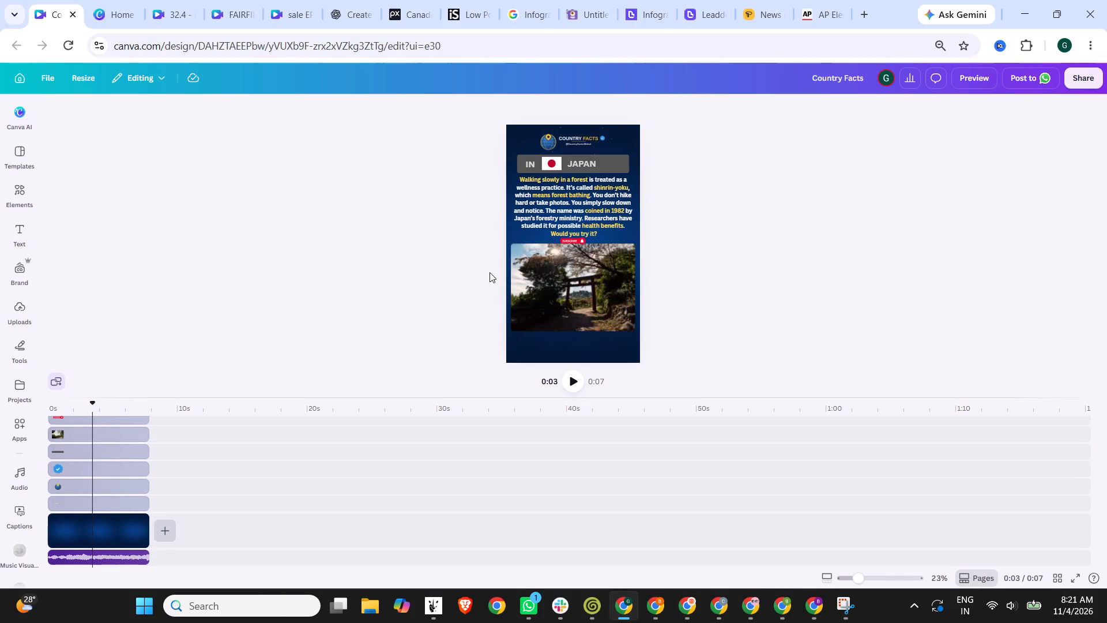
pyautogui.click(574, 194)
pyautogui.doubleClick(559, 202)
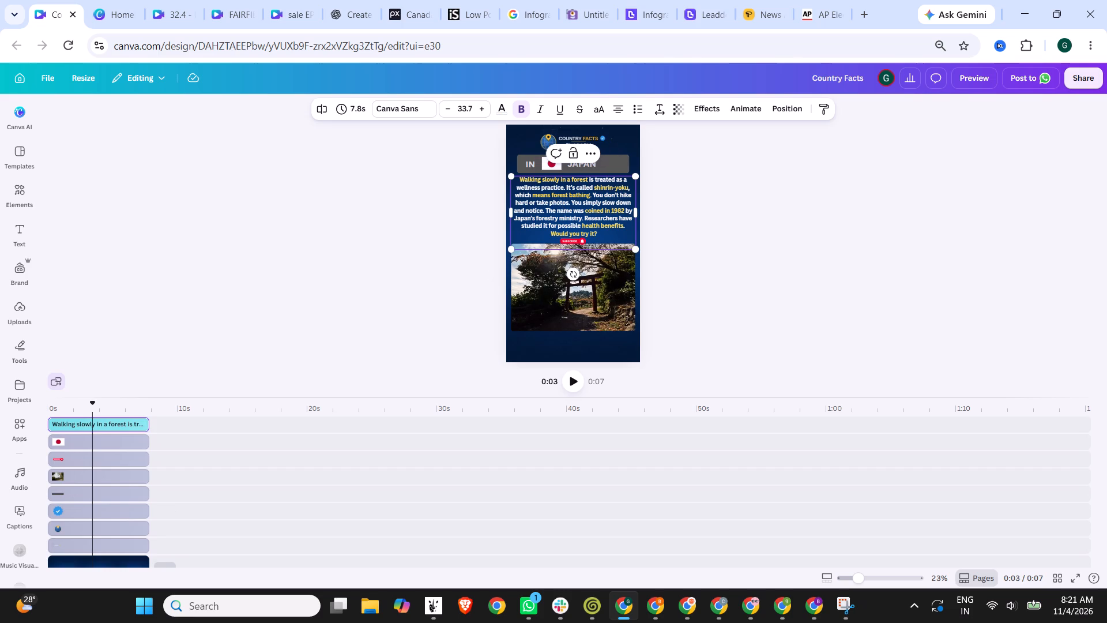
pyautogui.hotkey('ctrl', 'a')
pyautogui.hotkey('ctrl', 'v')
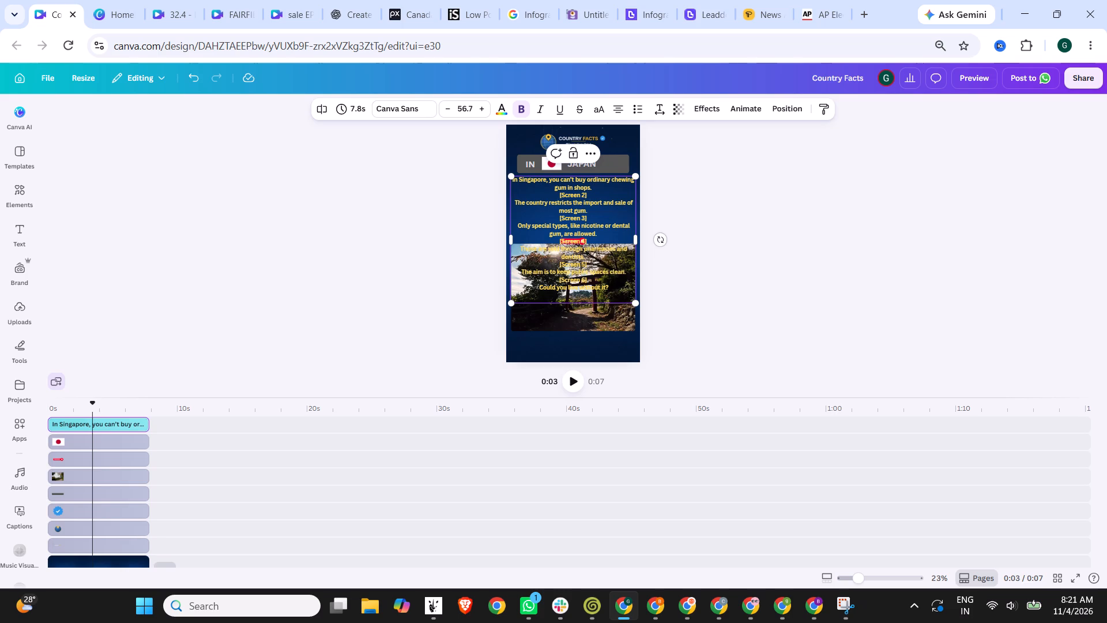
# Delete the [Screen 2] and [Screen 3] labels from the pasted text and join the sentences around them.
pyautogui.moveTo(593, 198); pyautogui.dragTo(547, 193)
pyautogui.press('BackSpace')
pyautogui.press('BackSpace')
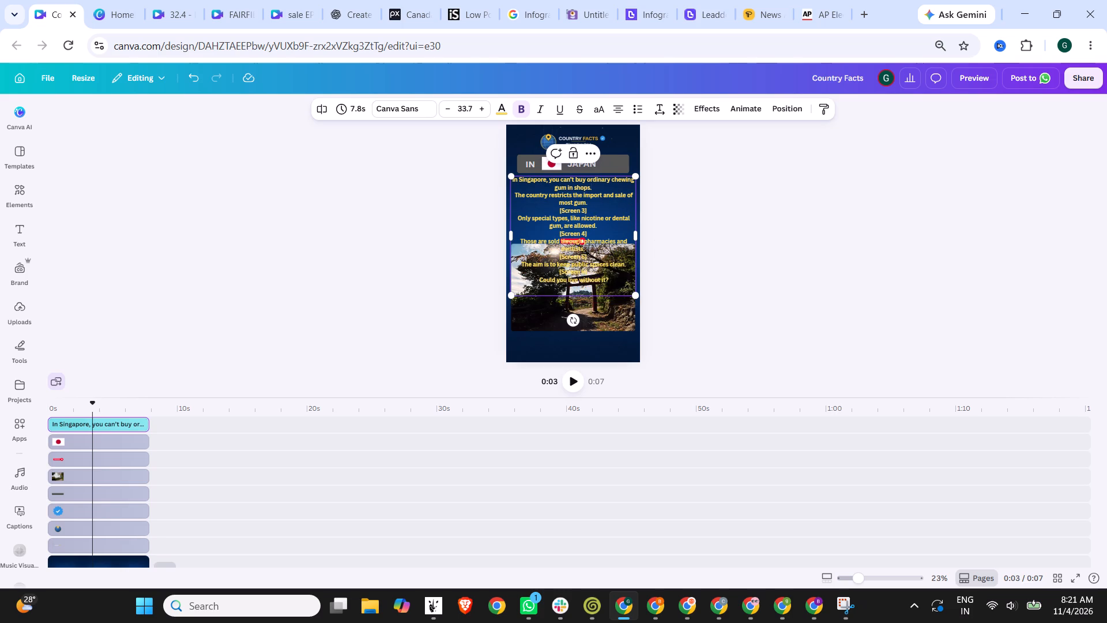
pyautogui.press('Delete')
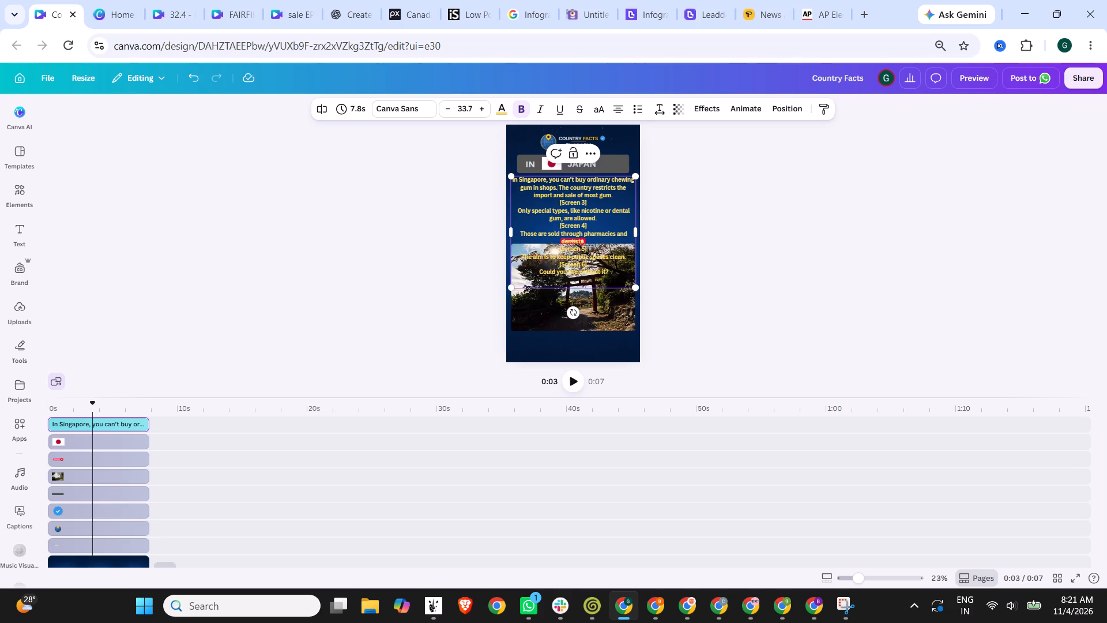
pyautogui.moveTo(551, 178); pyautogui.dragTo(498, 179)
pyautogui.click(498, 179)
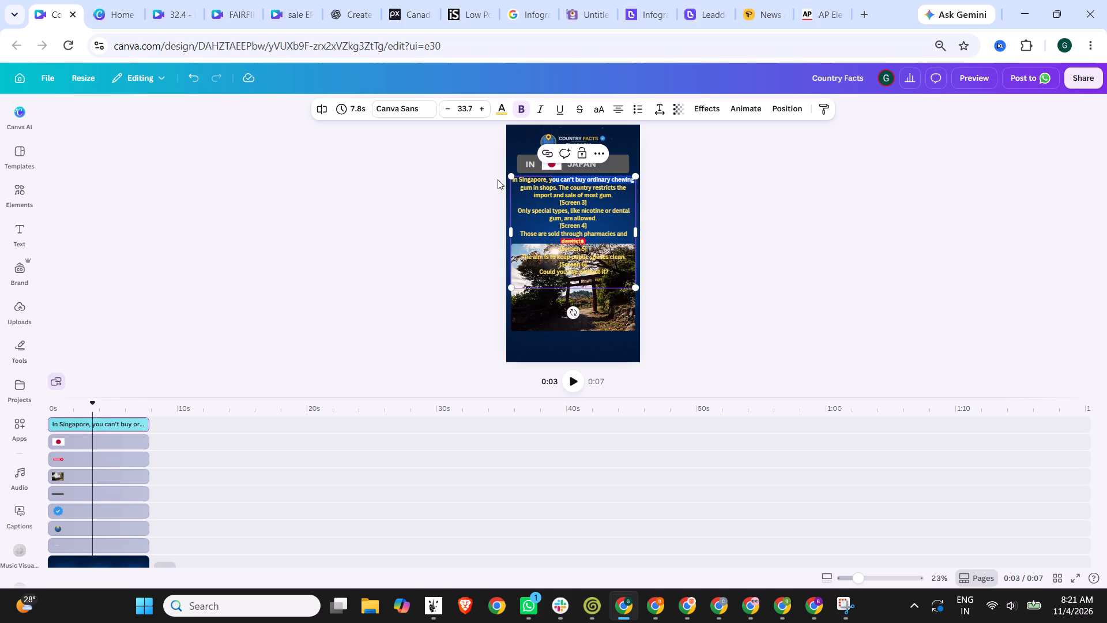
pyautogui.click(594, 198)
pyautogui.click(590, 201)
pyautogui.click(567, 201)
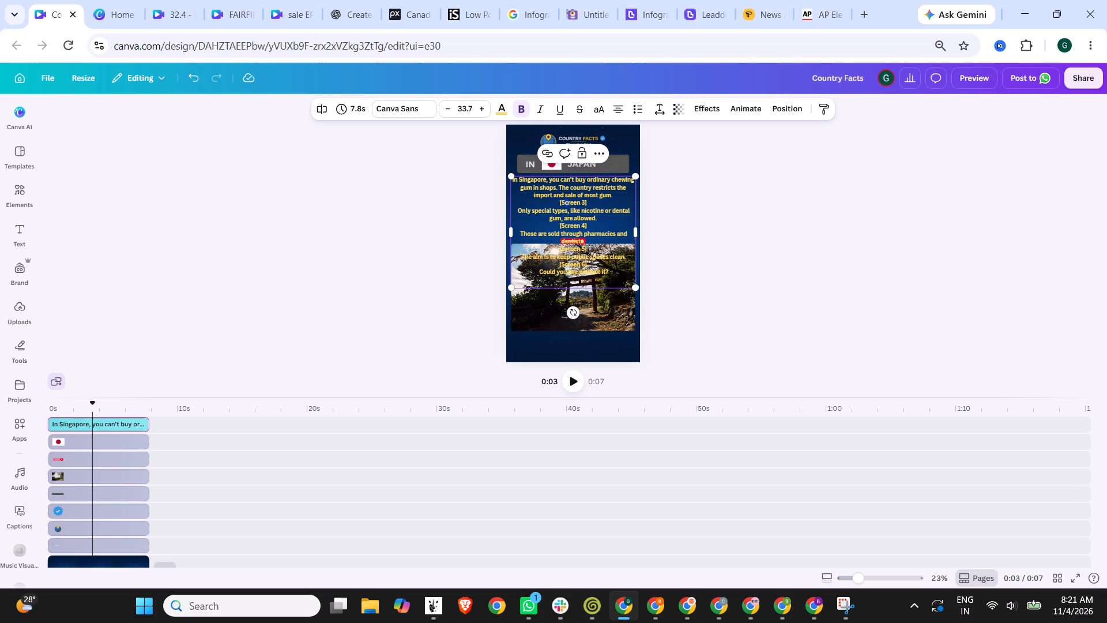
pyautogui.moveTo(588, 202); pyautogui.dragTo(544, 202)
pyautogui.press('BackSpace')
pyautogui.press('BackSpace')
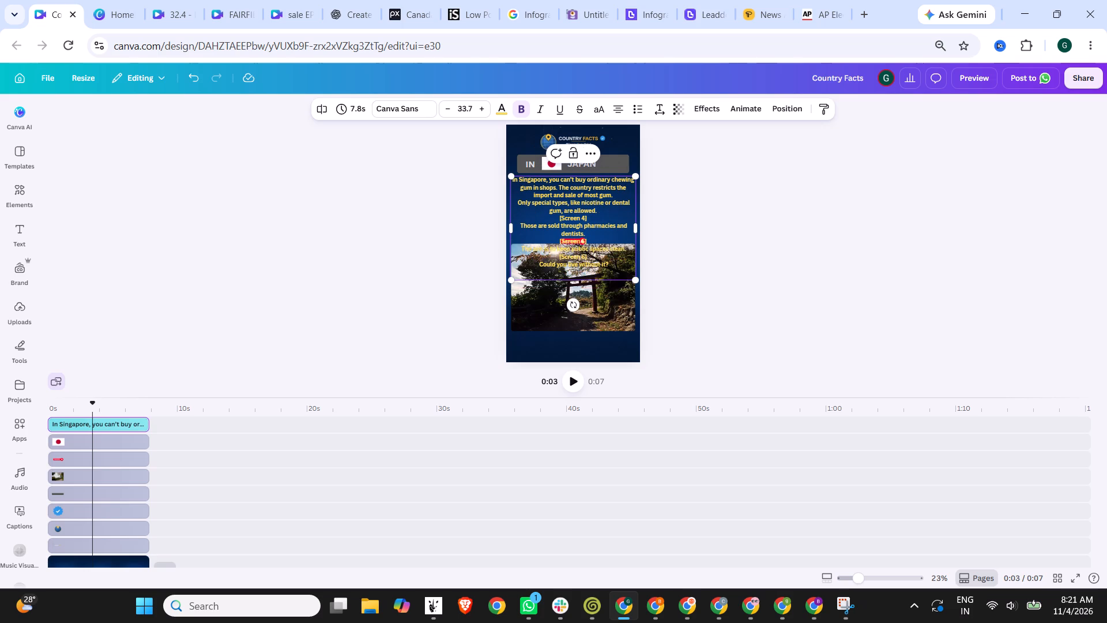
pyautogui.press('Delete')
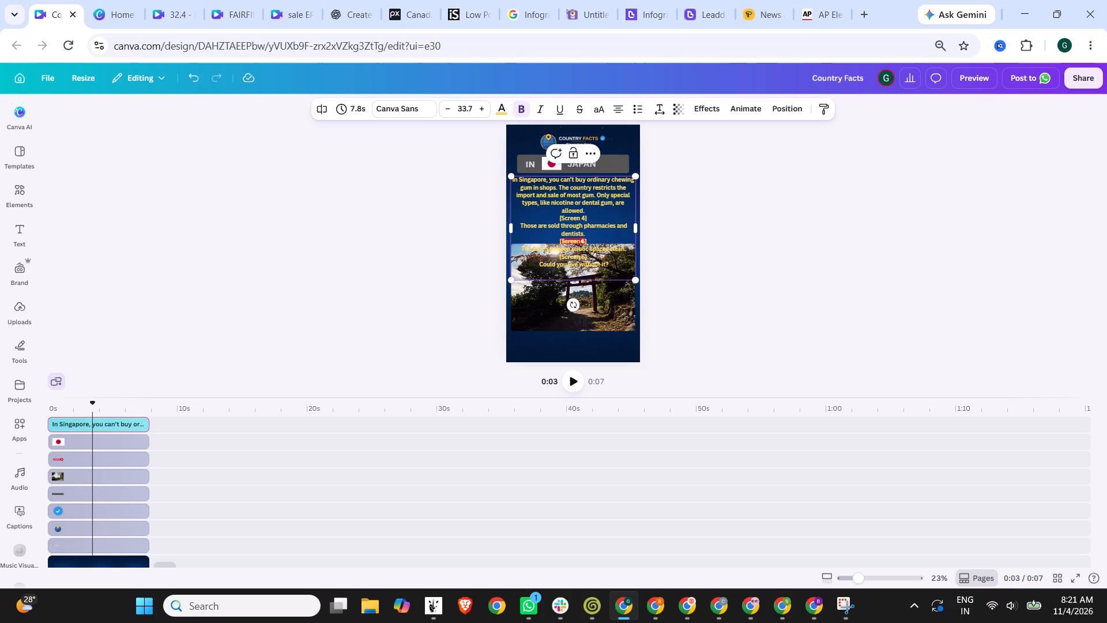
# Delete the [Screen 4], [Screen 5] and [Screen 6] labels from the text and join the sentences around them.
pyautogui.moveTo(607, 218); pyautogui.dragTo(555, 219)
pyautogui.press('BackSpace')
pyautogui.press('BackSpace')
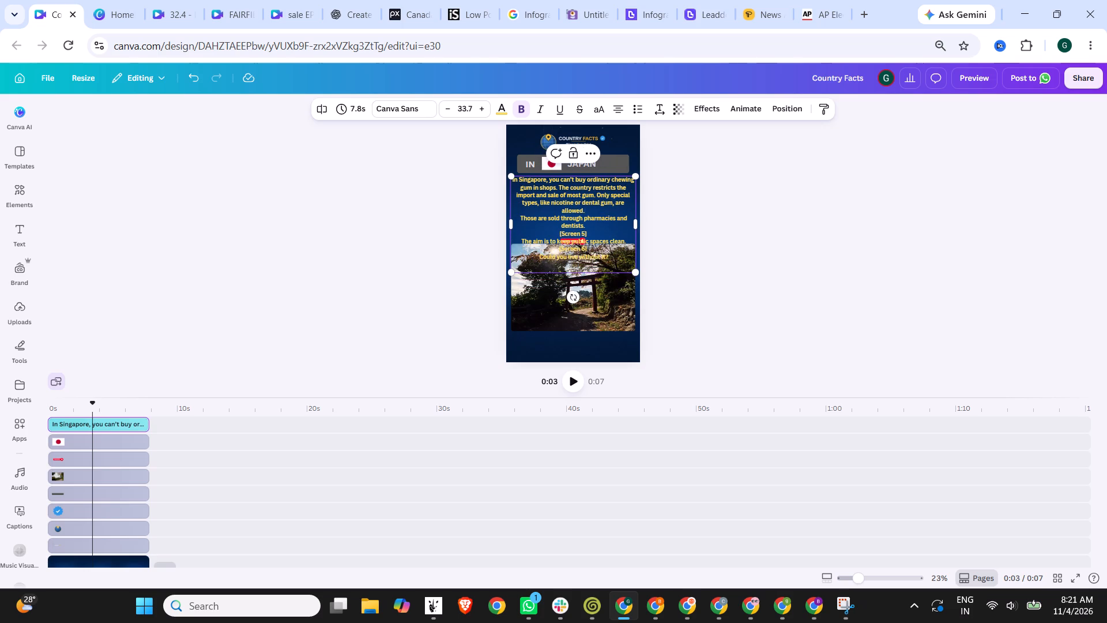
pyautogui.press('Delete')
pyautogui.moveTo(608, 228); pyautogui.dragTo(533, 220)
pyautogui.click(561, 223)
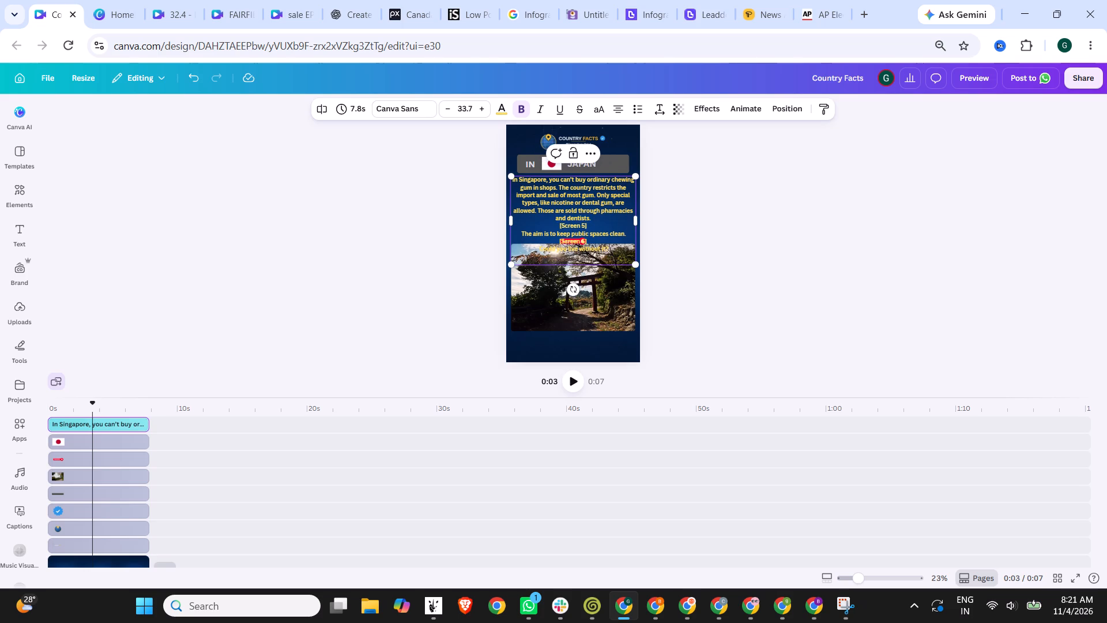
pyautogui.moveTo(590, 224); pyautogui.dragTo(540, 224)
pyautogui.press('BackSpace')
pyautogui.press('BackSpace')
pyautogui.press('Delete')
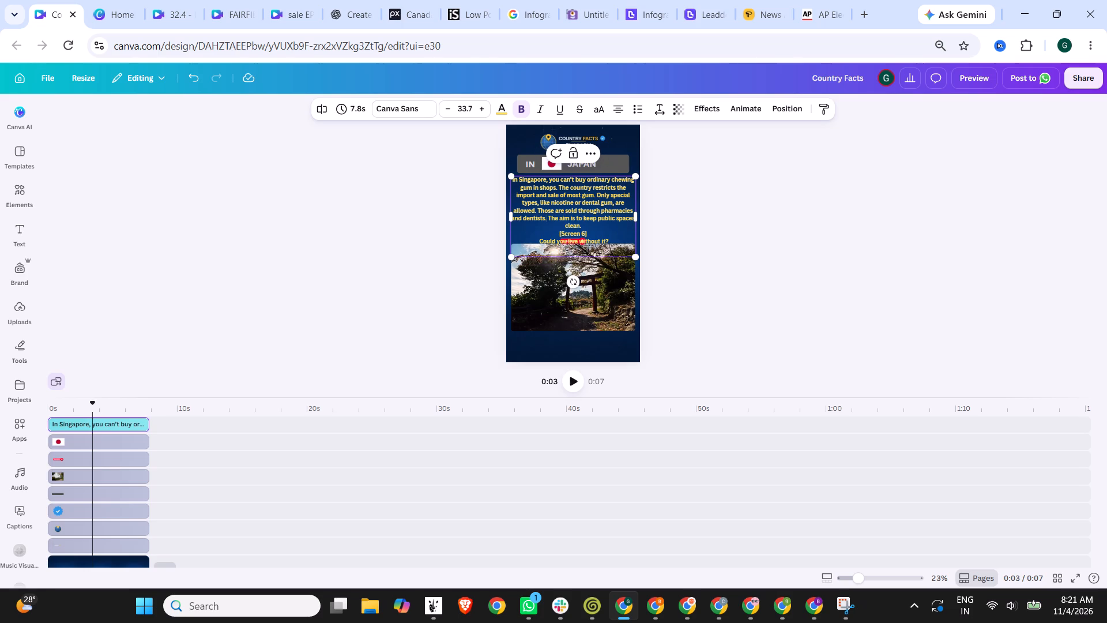
pyautogui.click(589, 239)
pyautogui.moveTo(594, 232); pyautogui.dragTo(543, 232)
pyautogui.press('BackSpace')
pyautogui.press('BackSpace')
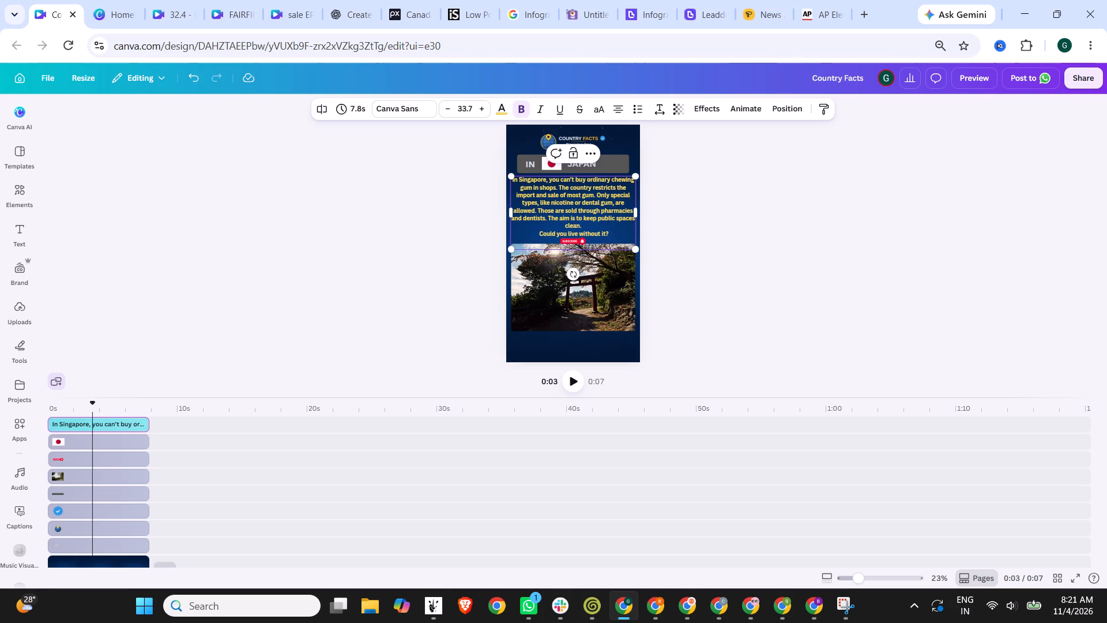
pyautogui.press('Delete')
# Start new lines at "The country restricts", "Those are sold", "The aim is" and "Could you live without it?".
pyautogui.press('Return')
pyautogui.click(548, 218)
pyautogui.press('Return')
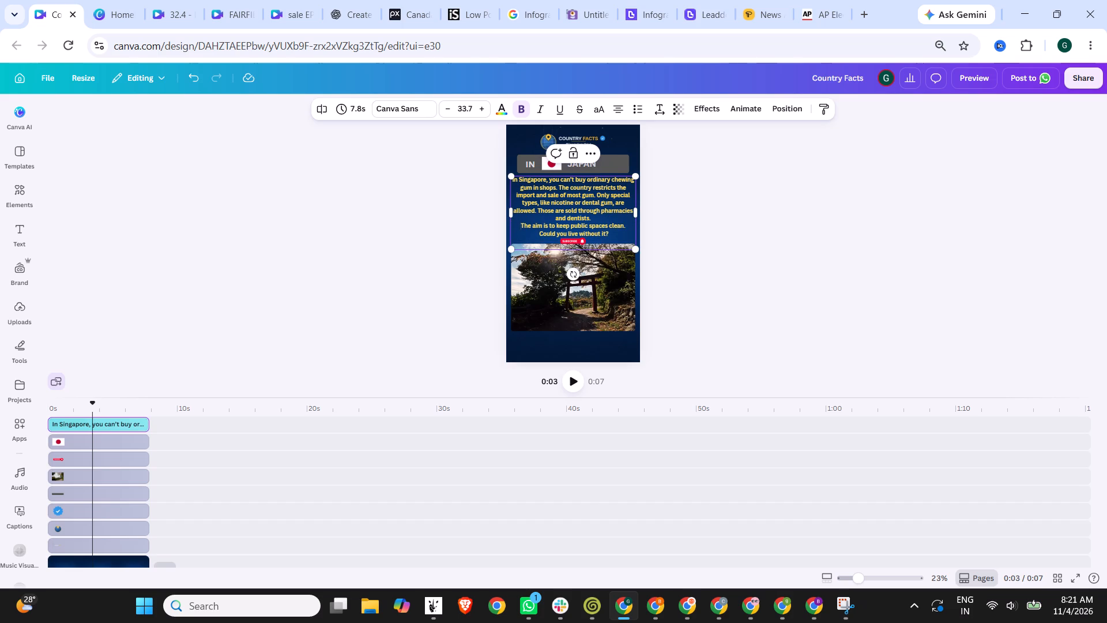
pyautogui.click(537, 213)
pyautogui.press('Return')
pyautogui.press('Delete')
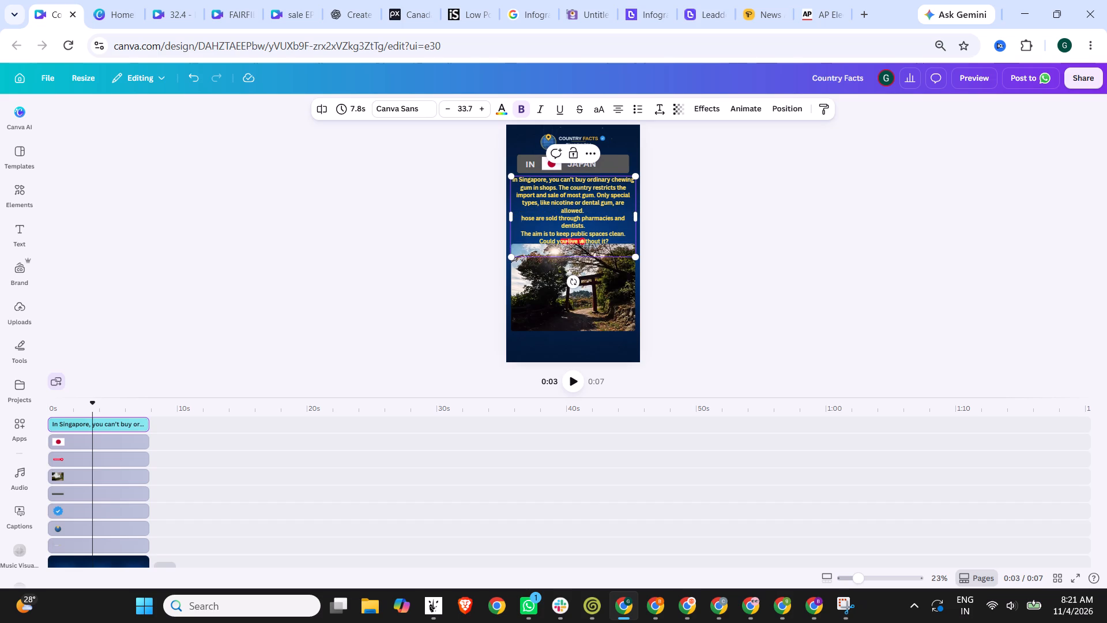
pyautogui.hotkey('shift', 't')
pyautogui.click(558, 186)
pyautogui.press('Right')
pyautogui.press('Return')
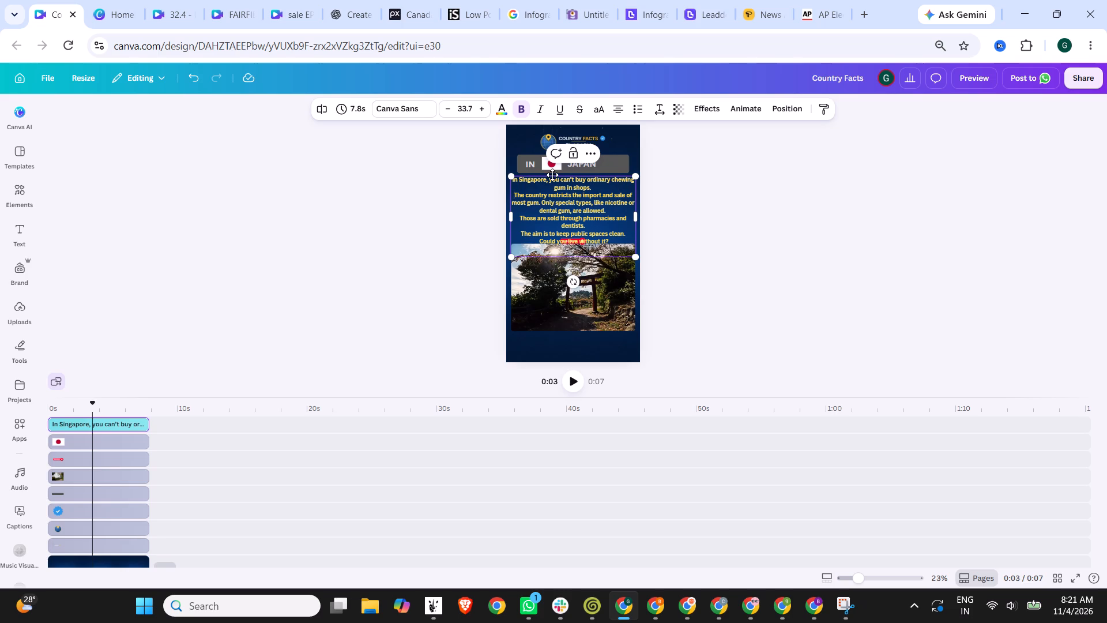
# Remove "In Singapore," from the opening sentence so it begins with a capitalised "You can't buy".
pyautogui.moveTo(552, 178); pyautogui.dragTo(507, 180)
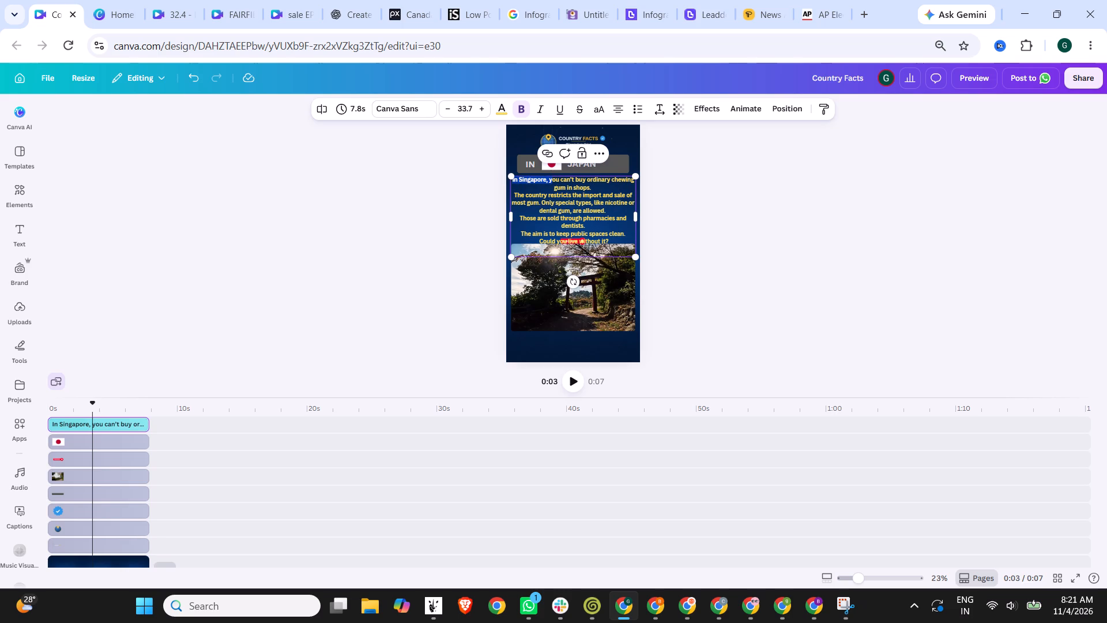
pyautogui.hotkey('shift', 'y')
# Set the whole fact paragraph's text colour to white.
pyautogui.click(604, 205)
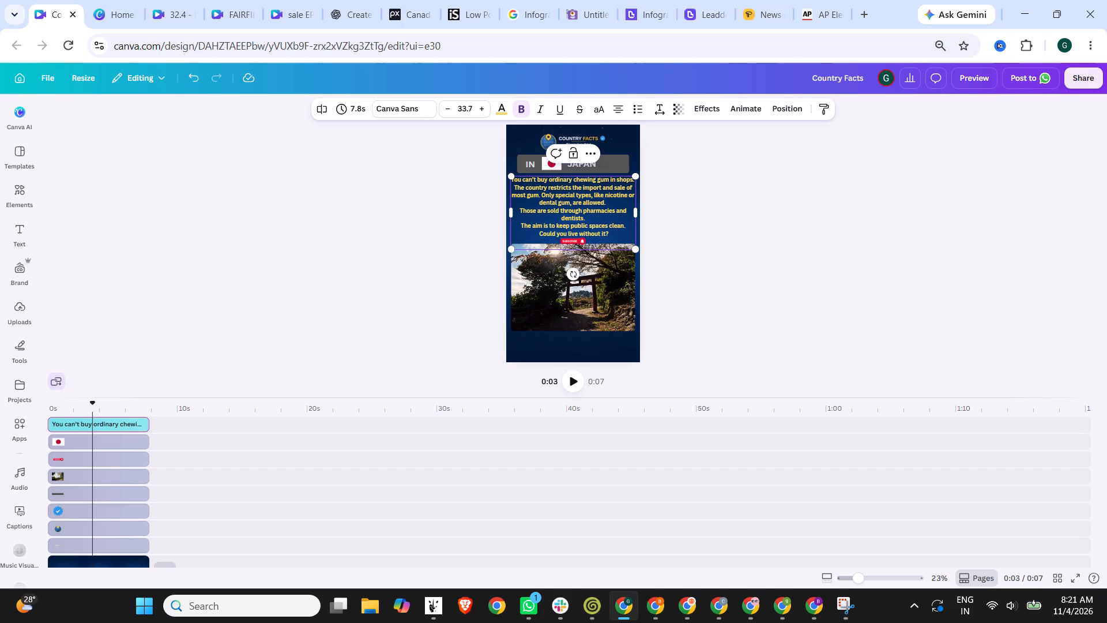
pyautogui.hotkey('ctrl', 'a')
pyautogui.click(508, 109)
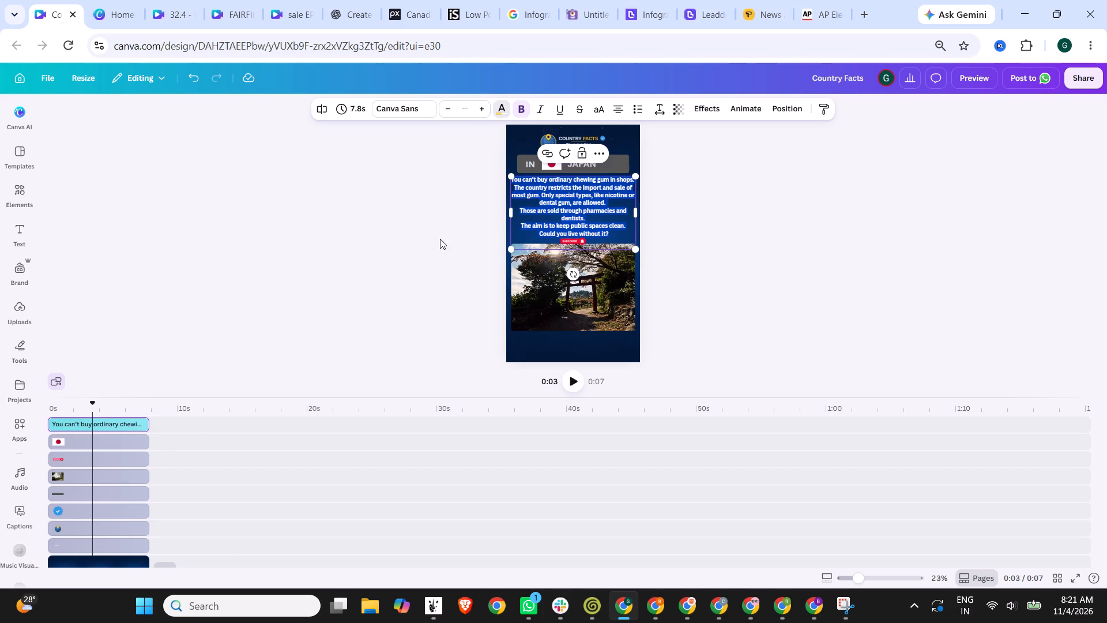
pyautogui.click(133, 193)
# Colour the words "chewing gum" in the first sentence yellow.
pyautogui.keyDown('ctrl'); pyautogui.scroll(3, 653, 175); pyautogui.keyUp('ctrl')
pyautogui.keyDown('ctrl'); pyautogui.scroll(2, 631, 223); pyautogui.keyUp('ctrl')
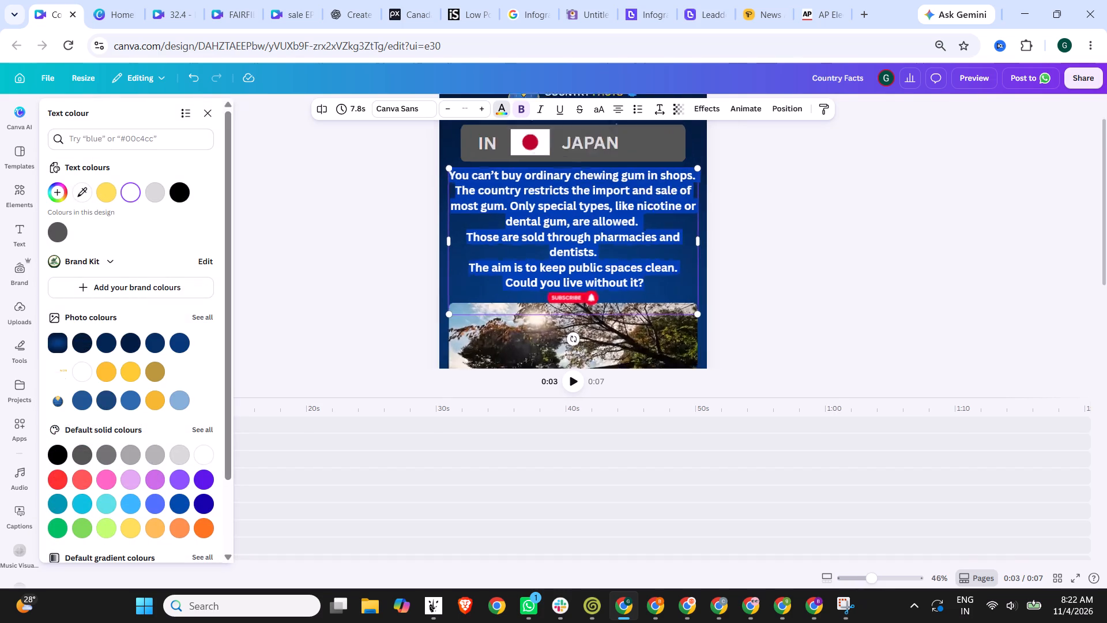
pyautogui.click(631, 223)
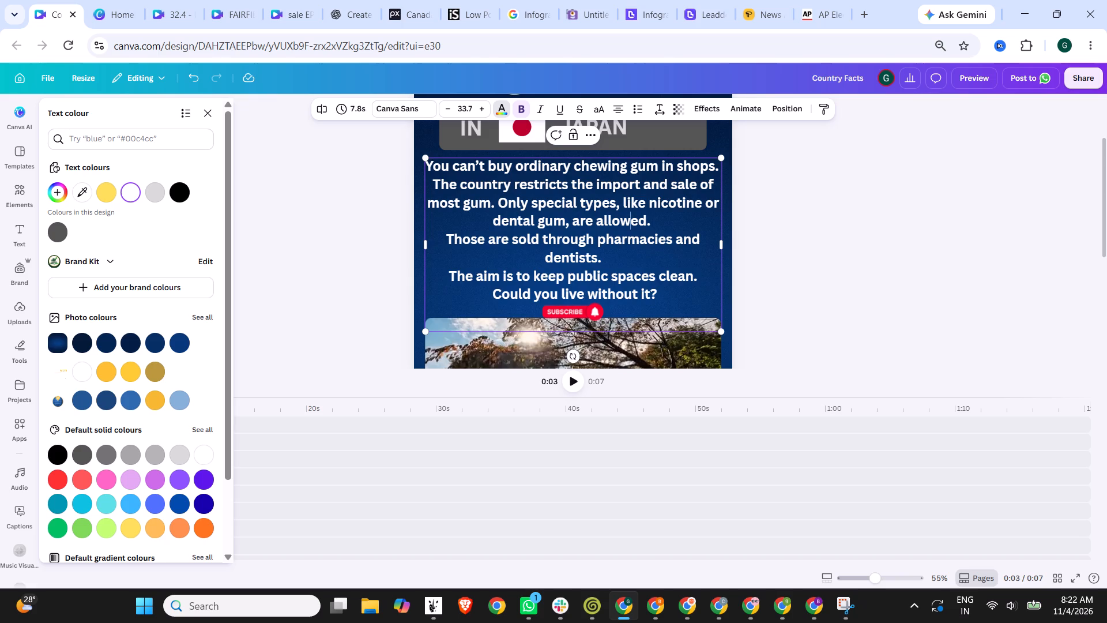
pyautogui.moveTo(574, 167); pyautogui.dragTo(654, 164)
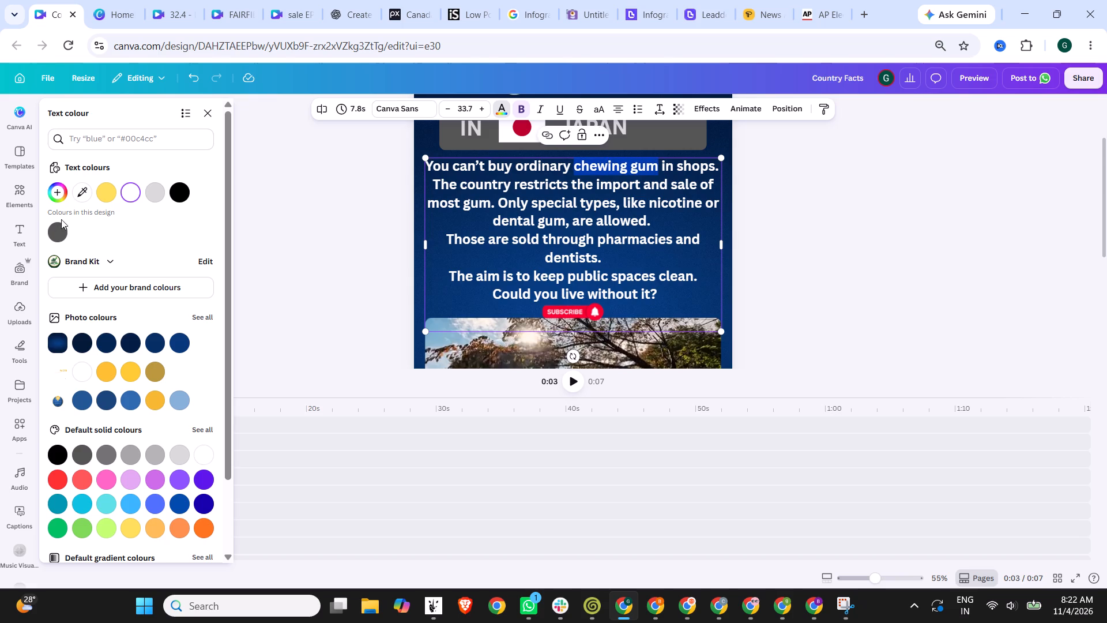
pyautogui.click(108, 189)
# Remove the line breaks before "The aim is" and "Those are sold" so these sentences run on in the paragraph.
pyautogui.click(611, 246)
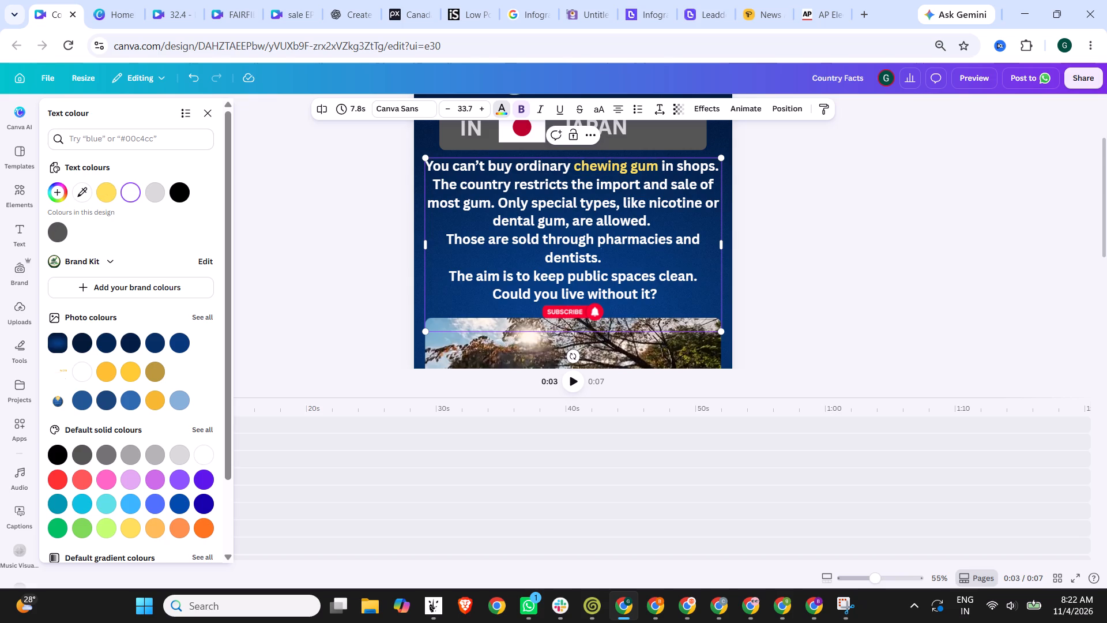
pyautogui.click(606, 257)
pyautogui.press('Delete')
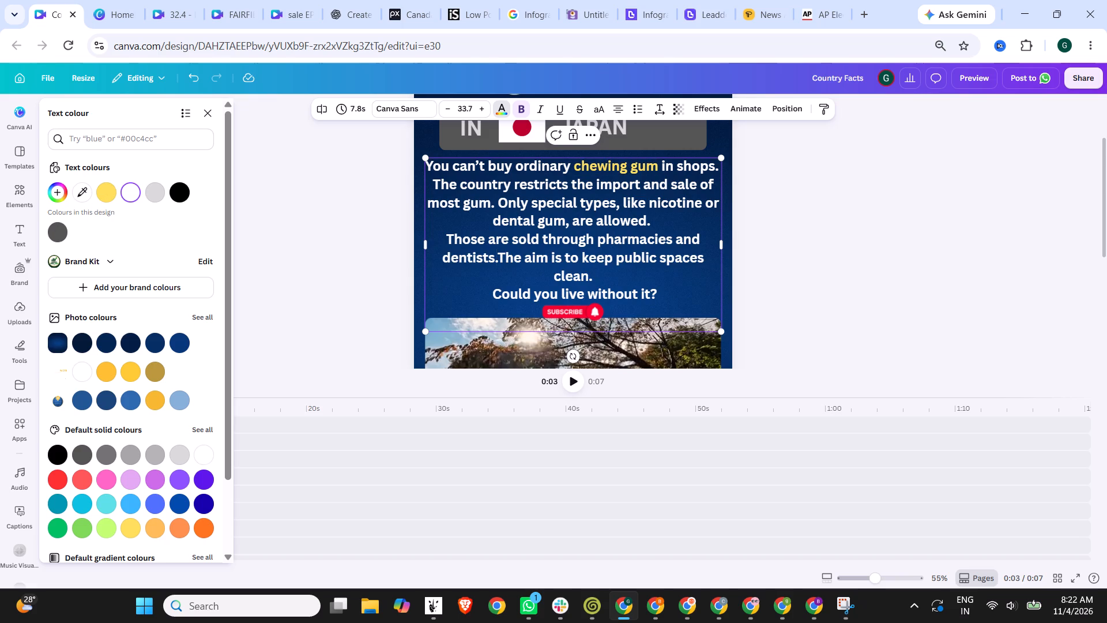
pyautogui.click(696, 217)
pyautogui.press('Delete')
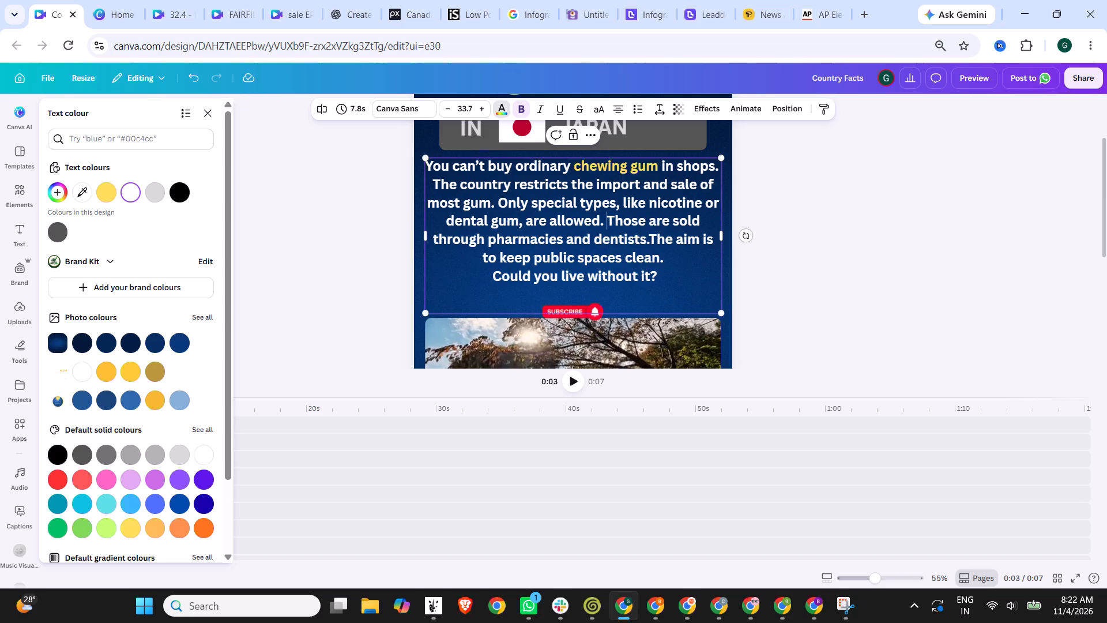
# Insert a blank line above the closing question "Could you live without it?".
pyautogui.click(860, 223)
pyautogui.moveTo(660, 273); pyautogui.dragTo(660, 273)
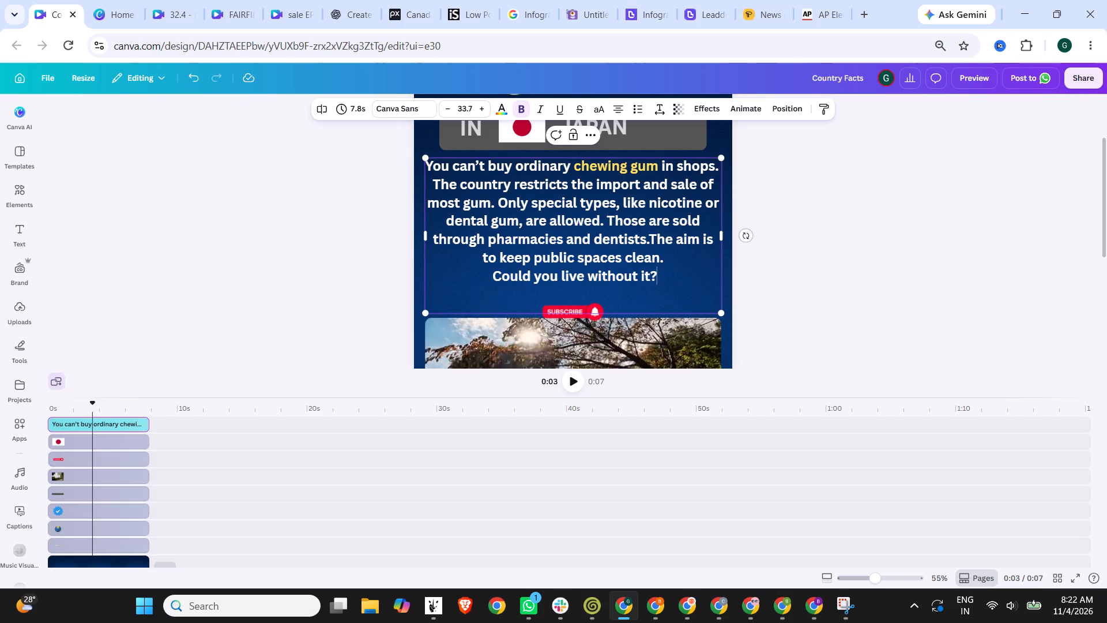
pyautogui.moveTo(660, 273); pyautogui.dragTo(500, 275)
pyautogui.click(496, 275)
pyautogui.press('Return')
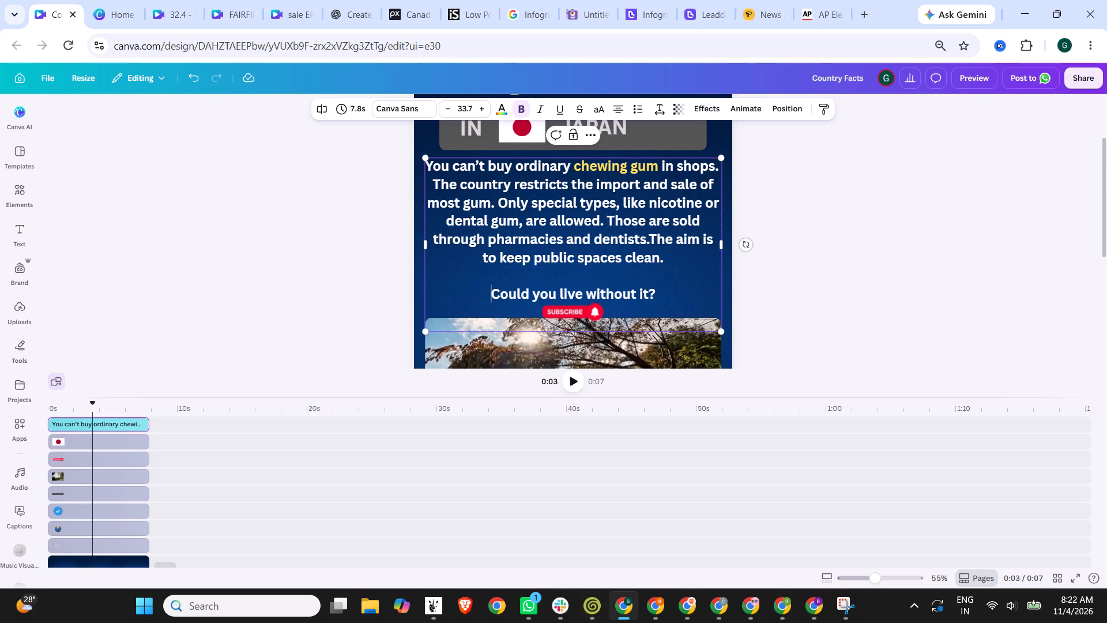
# Colour the words "pharmacies and dentists" in the fact paragraph yellow.
pyautogui.click(620, 294)
pyautogui.moveTo(488, 241); pyautogui.dragTo(635, 241)
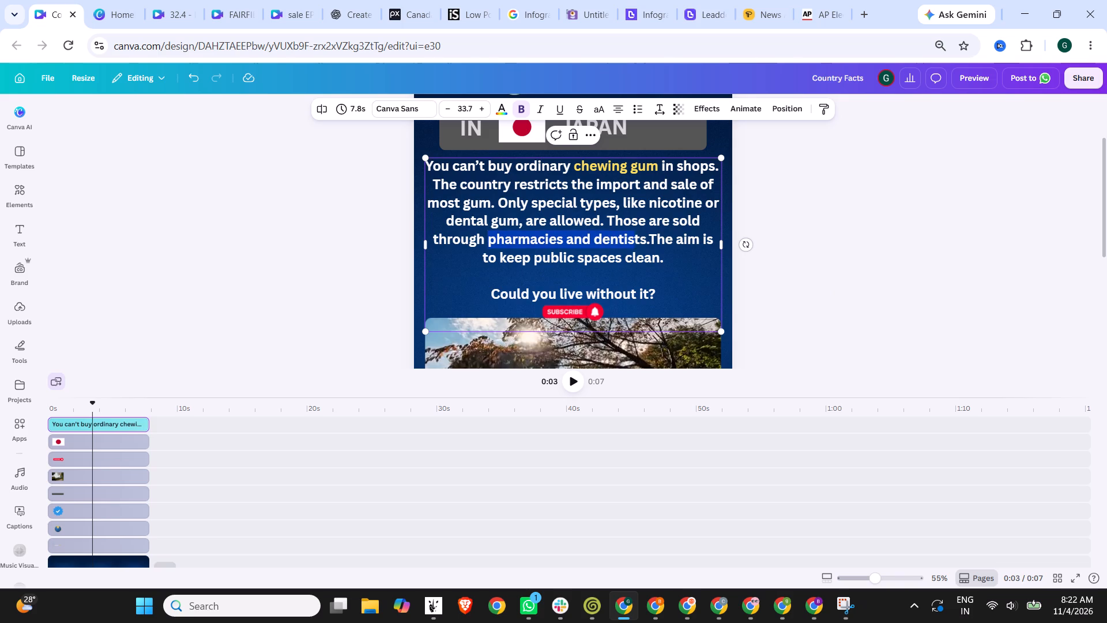
pyautogui.moveTo(635, 241); pyautogui.dragTo(646, 241)
pyautogui.click(499, 105)
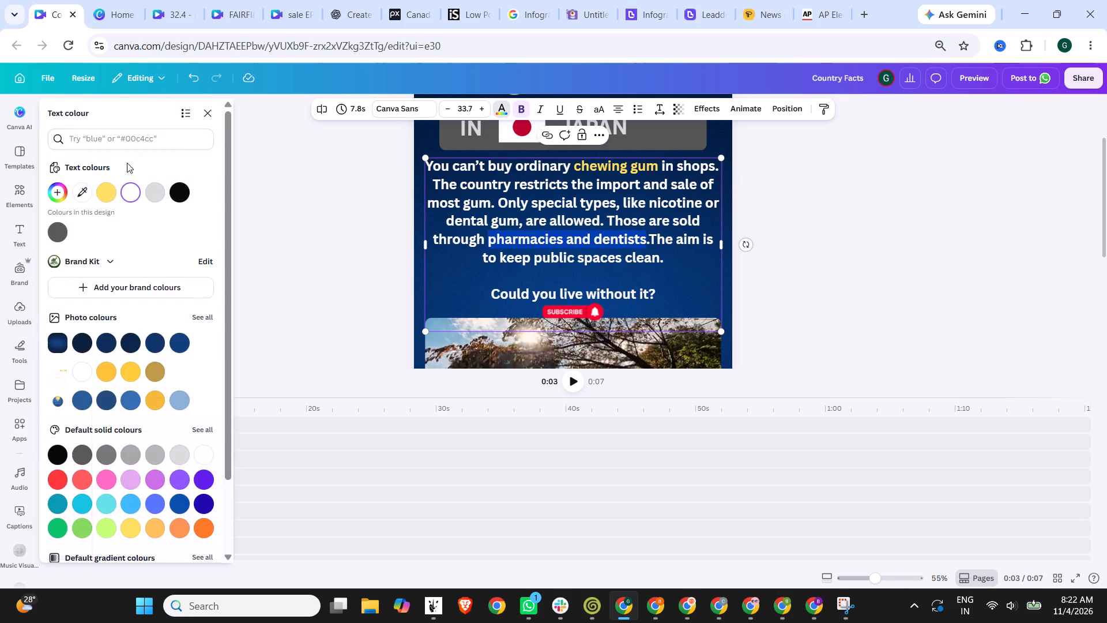
pyautogui.click(109, 186)
# Colour the words "nicotine" and "dental gum" in the fact paragraph yellow (#ffde59).
pyautogui.moveTo(531, 200); pyautogui.dragTo(685, 200)
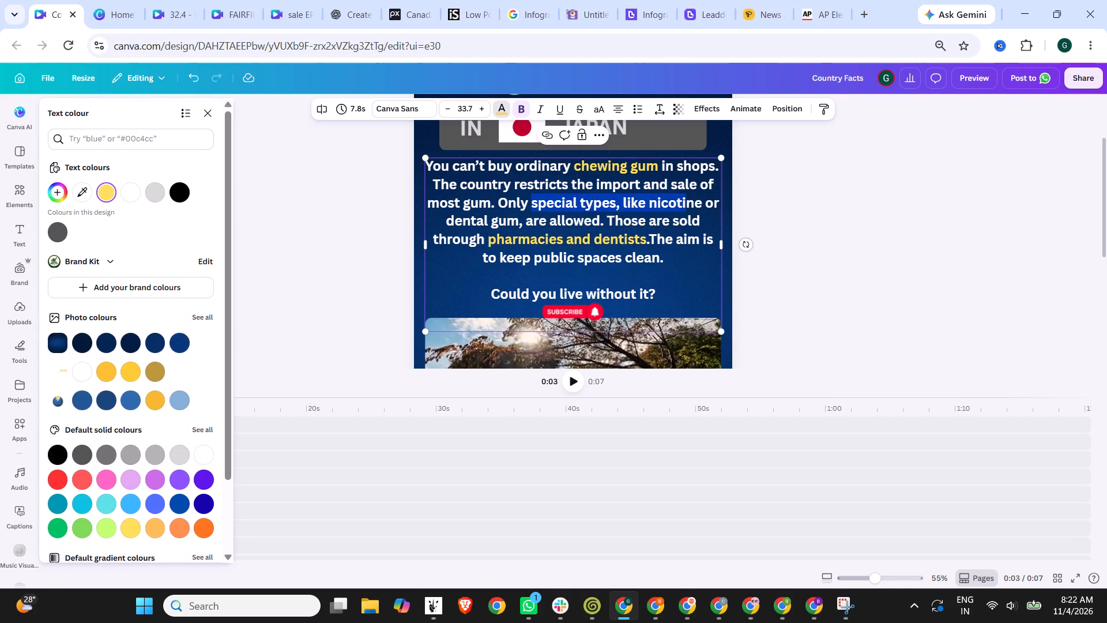
pyautogui.moveTo(685, 200); pyautogui.dragTo(702, 200)
pyautogui.click(702, 200)
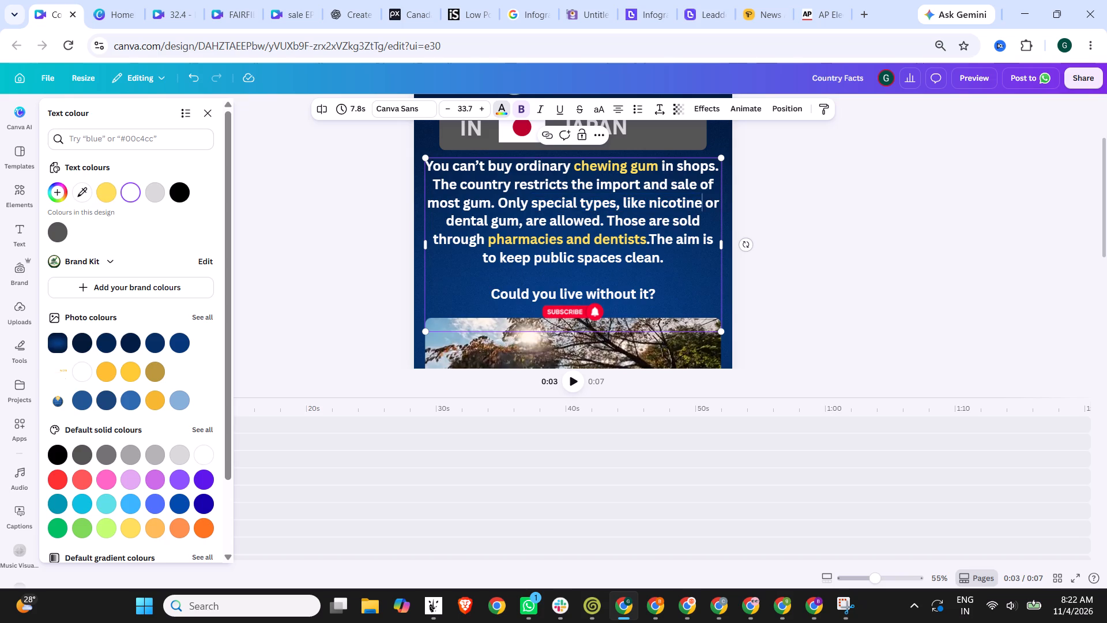
pyautogui.moveTo(647, 201); pyautogui.dragTo(705, 201)
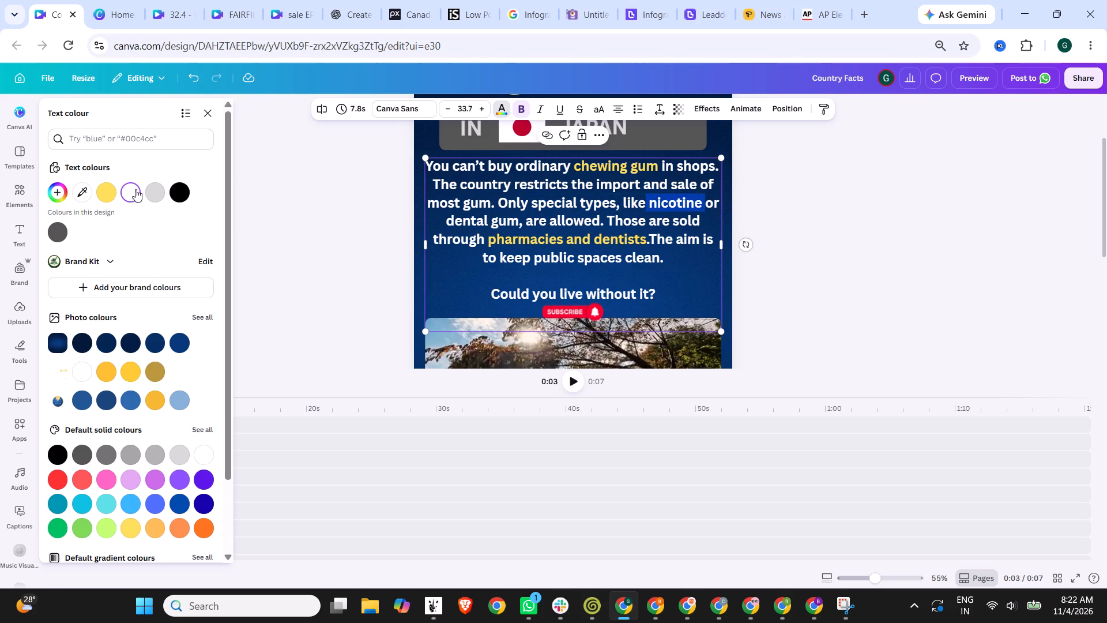
pyautogui.click(106, 189)
pyautogui.moveTo(520, 221); pyautogui.dragTo(451, 223)
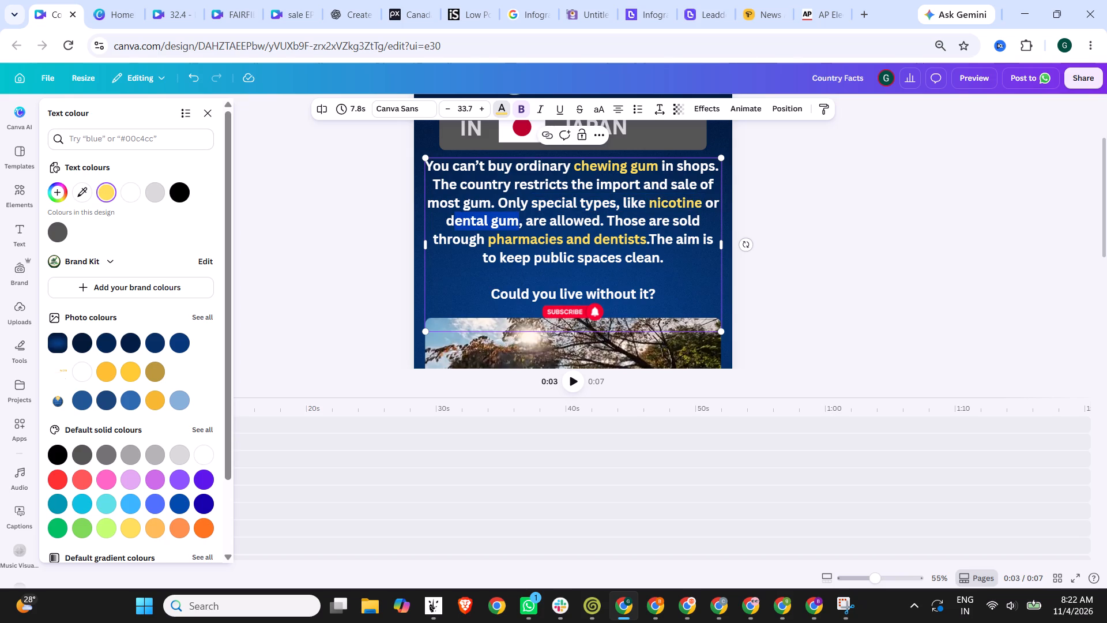
pyautogui.moveTo(451, 223); pyautogui.dragTo(445, 223)
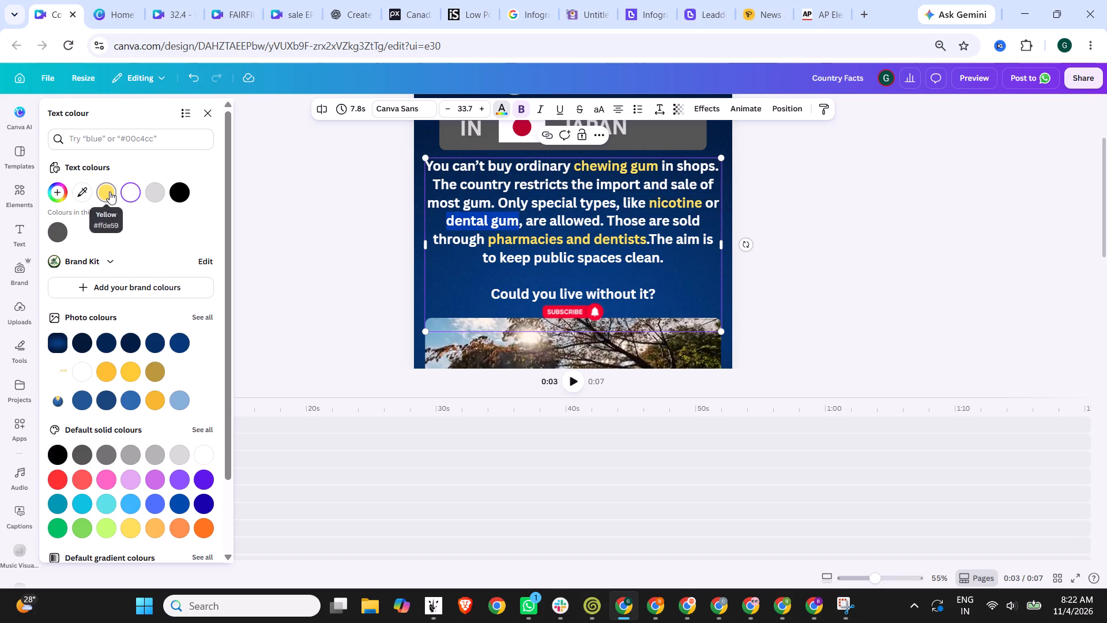
pyautogui.click(110, 192)
pyautogui.click(747, 207)
# Colour the words "import and sale" in the second sentence yellow.
pyautogui.click(597, 213)
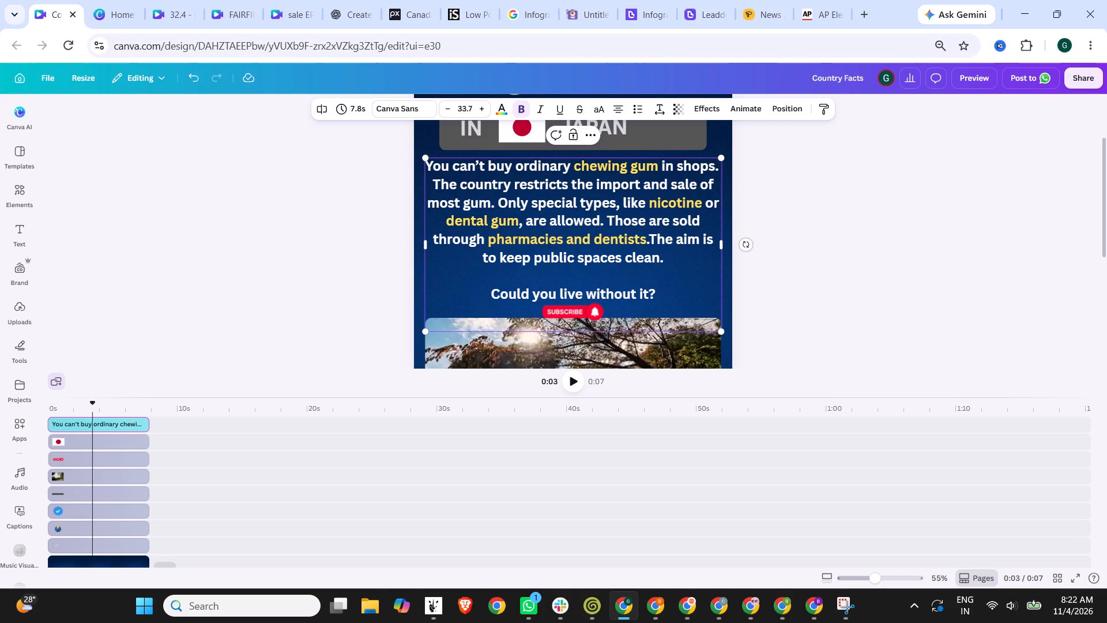
pyautogui.moveTo(596, 181); pyautogui.dragTo(694, 185)
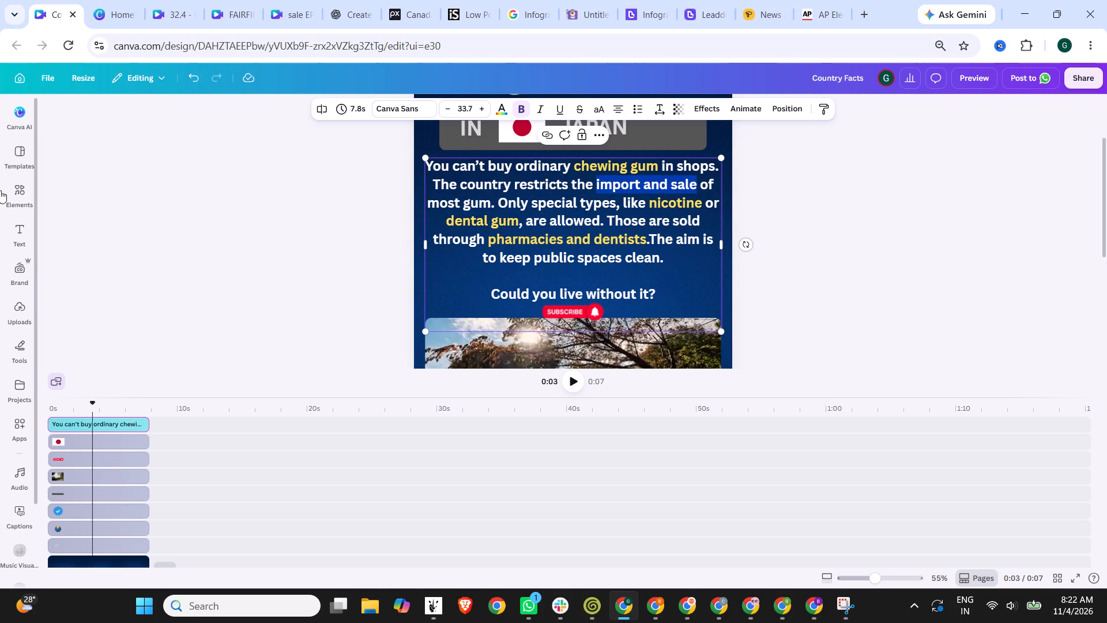
pyautogui.click(506, 107)
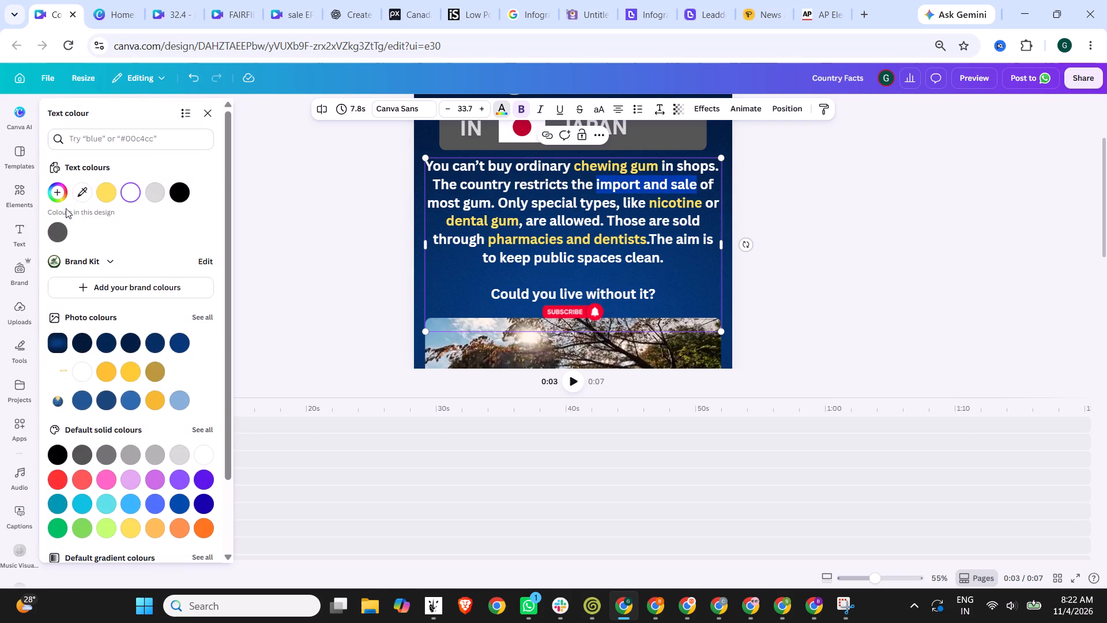
pyautogui.click(107, 192)
pyautogui.click(909, 204)
# Replace the country name in the banner with "SINGAPORE" and narrow its text box so the word clears the flag.
pyautogui.scroll(2, 651, 215)
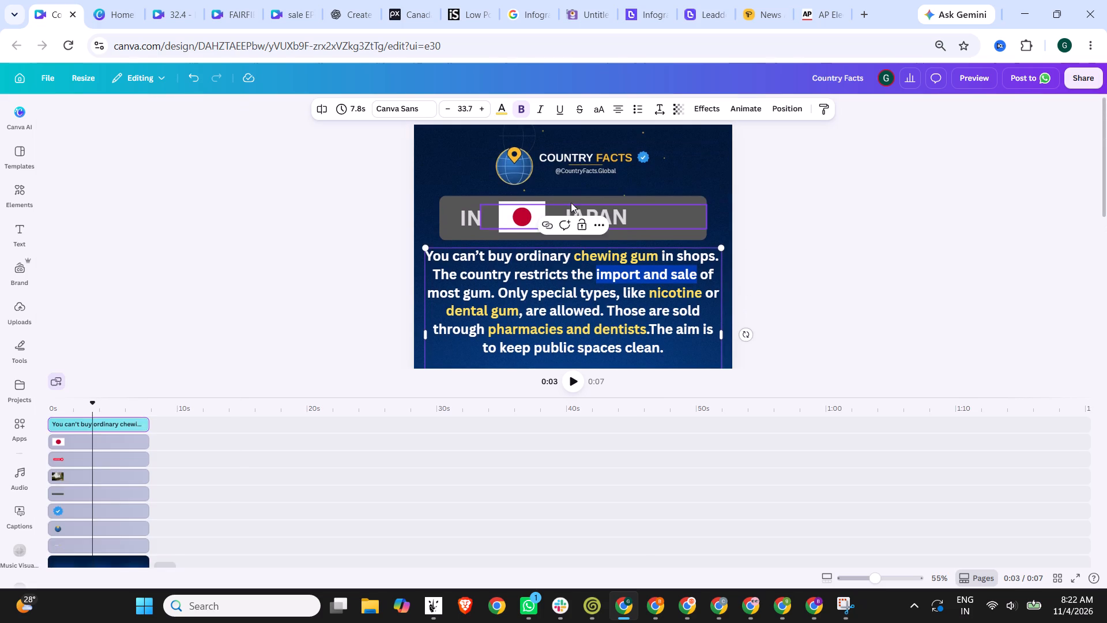
pyautogui.click(571, 202)
pyautogui.doubleClick(582, 225)
pyautogui.write('SINGAPORE')
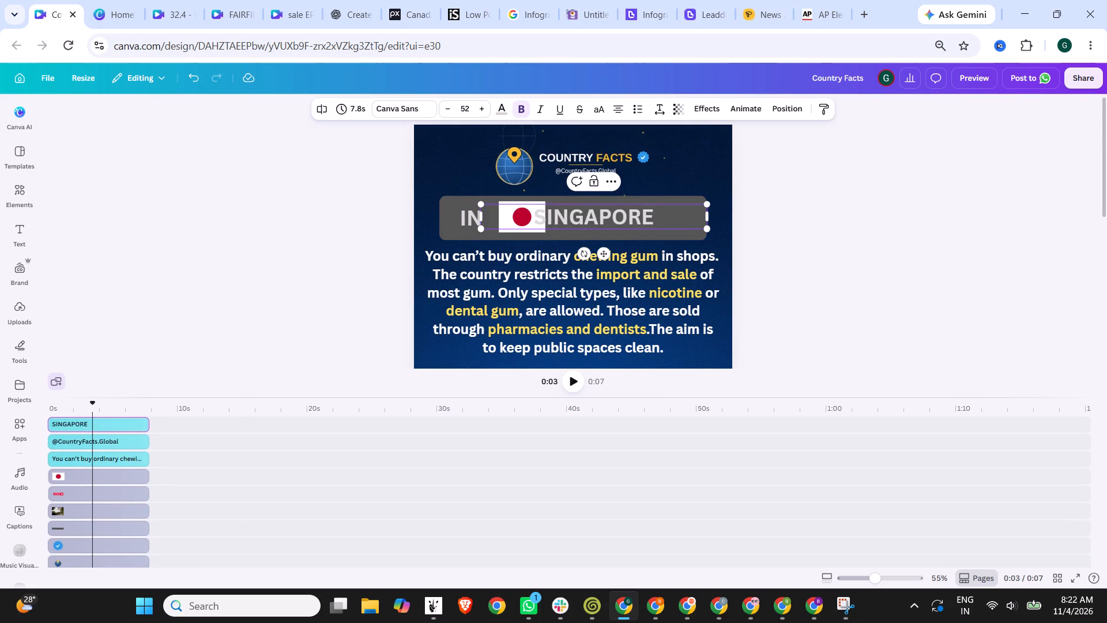
pyautogui.moveTo(479, 215); pyautogui.dragTo(508, 215)
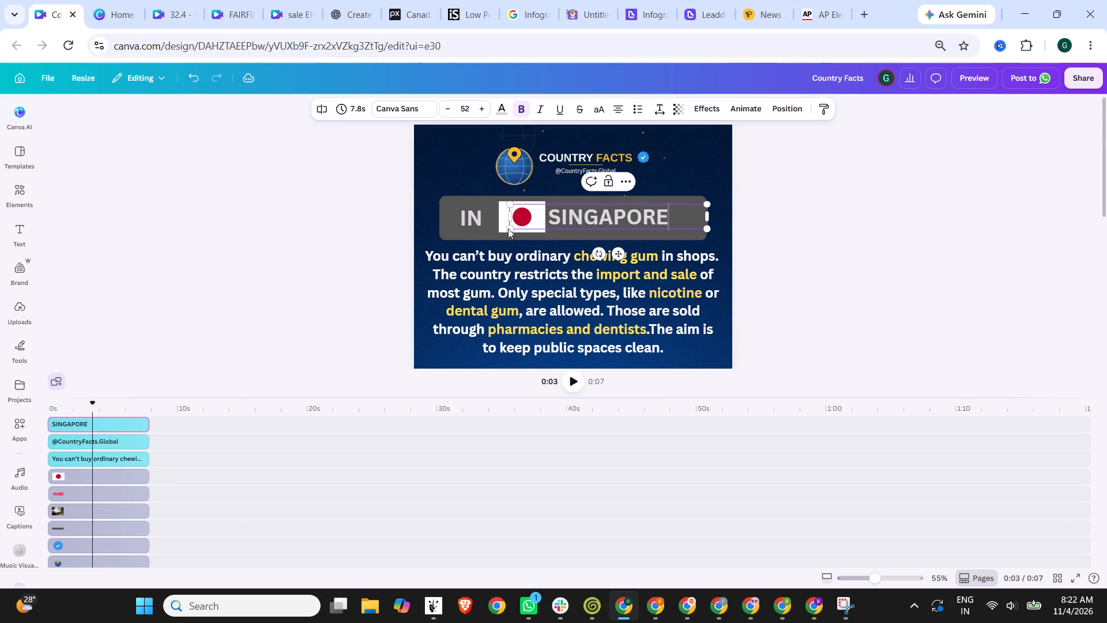
# Search Google Images for "Singapore flag" in a new browser tab and copy the Wikipedia flag image.
pyautogui.click(834, 0)
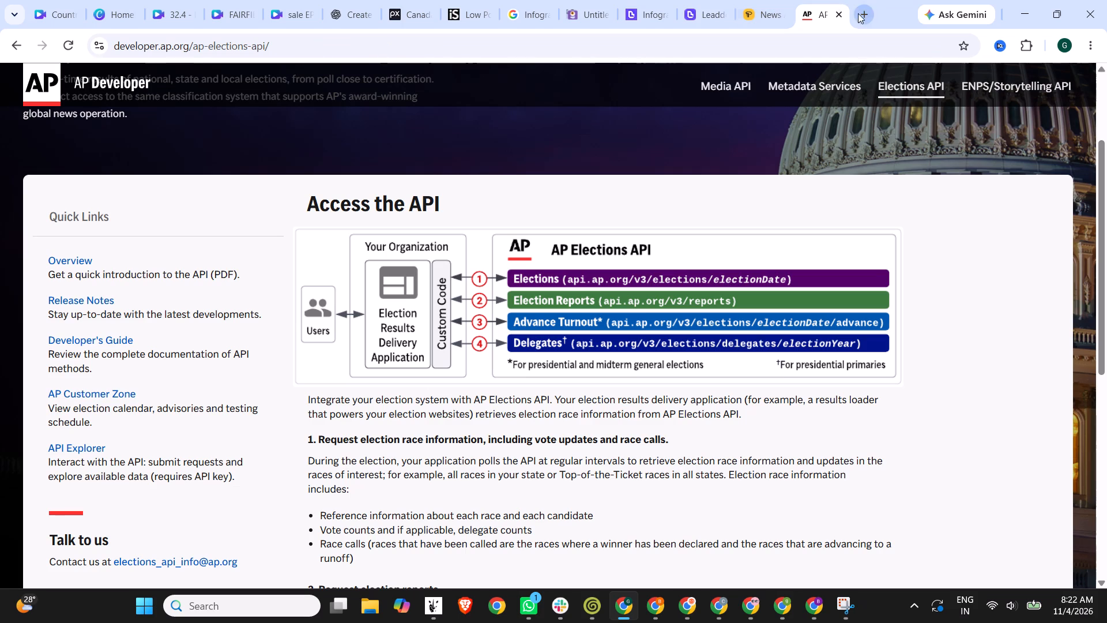
pyautogui.click(863, 15)
pyautogui.write('Singapore flag')
pyautogui.press('Return')
pyautogui.click(252, 147)
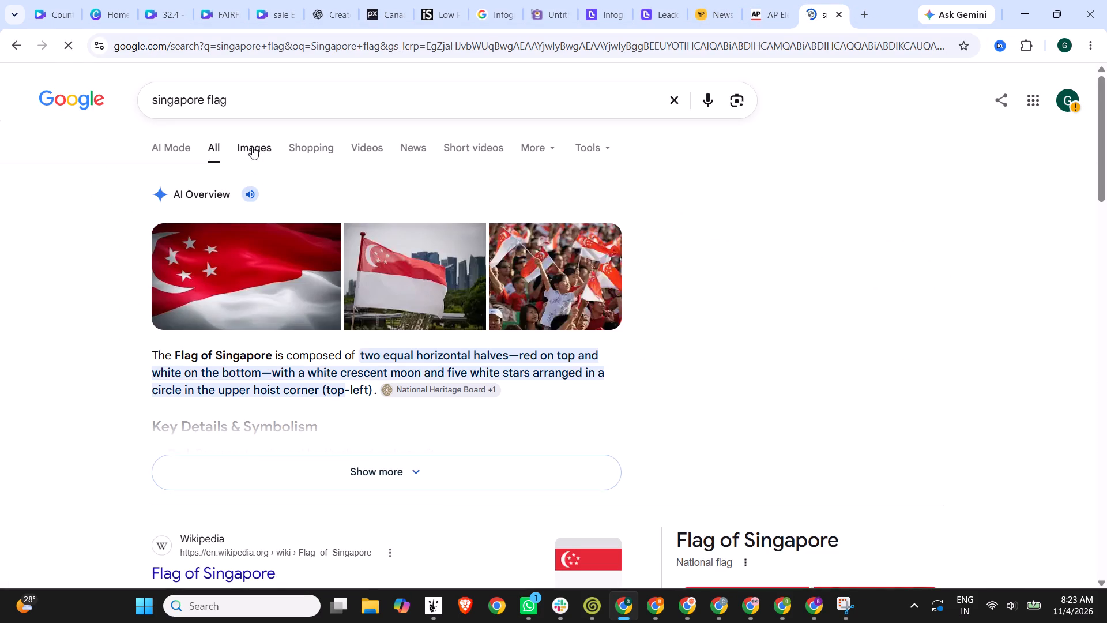
pyautogui.click(103, 294)
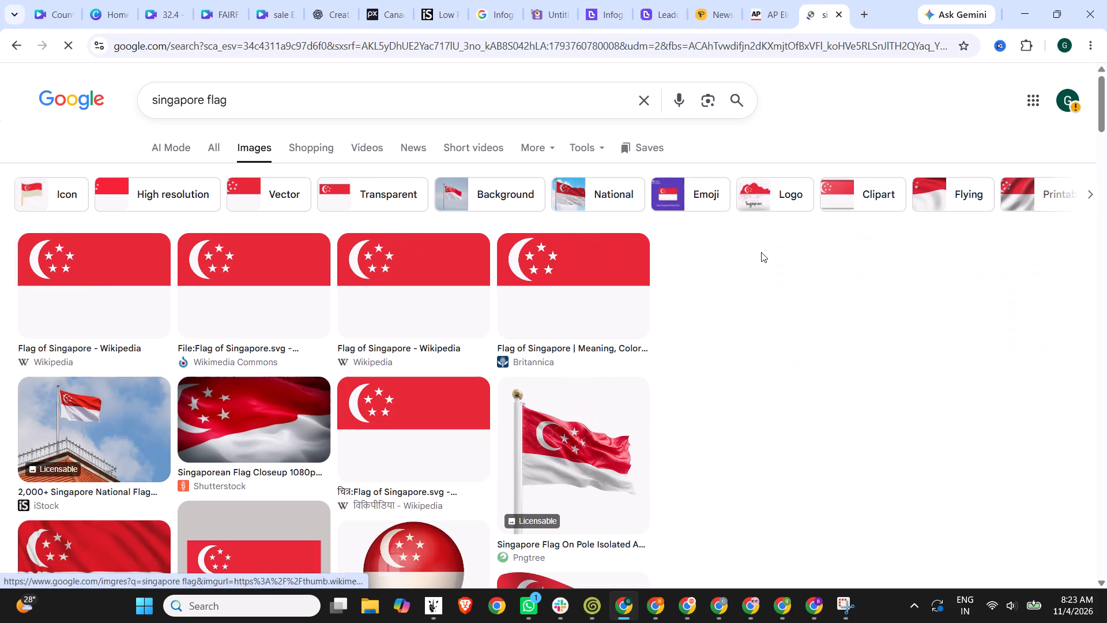
pyautogui.rightClick(811, 336)
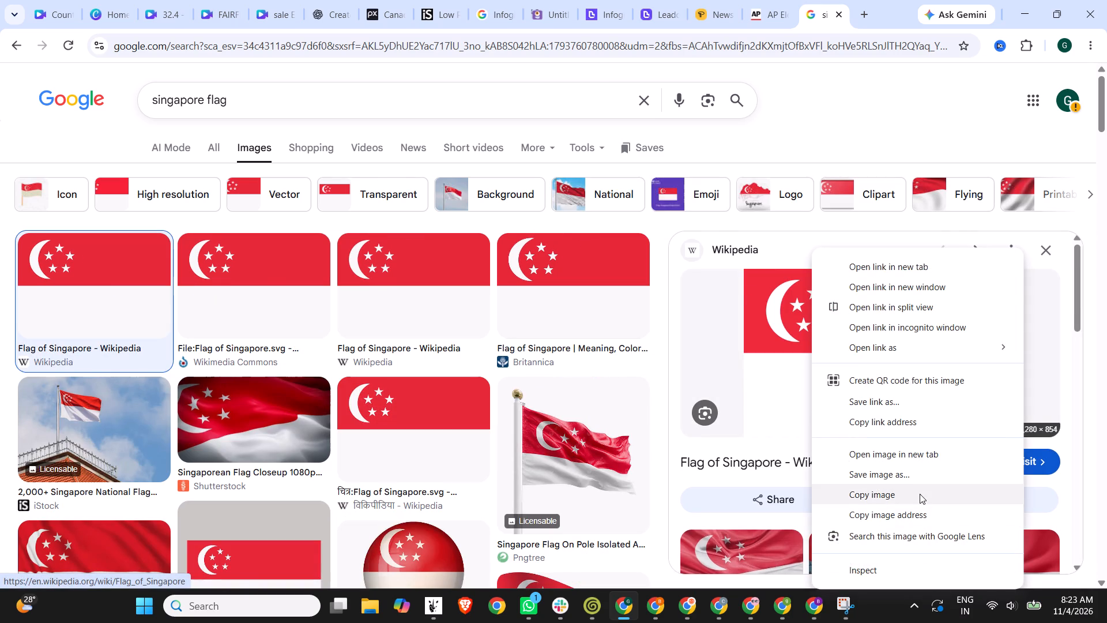
pyautogui.click(920, 494)
# Return to the Country Facts design in Canva and paste the copied Singapore flag onto the page.
pyautogui.click(100, 0)
pyautogui.click(47, 1)
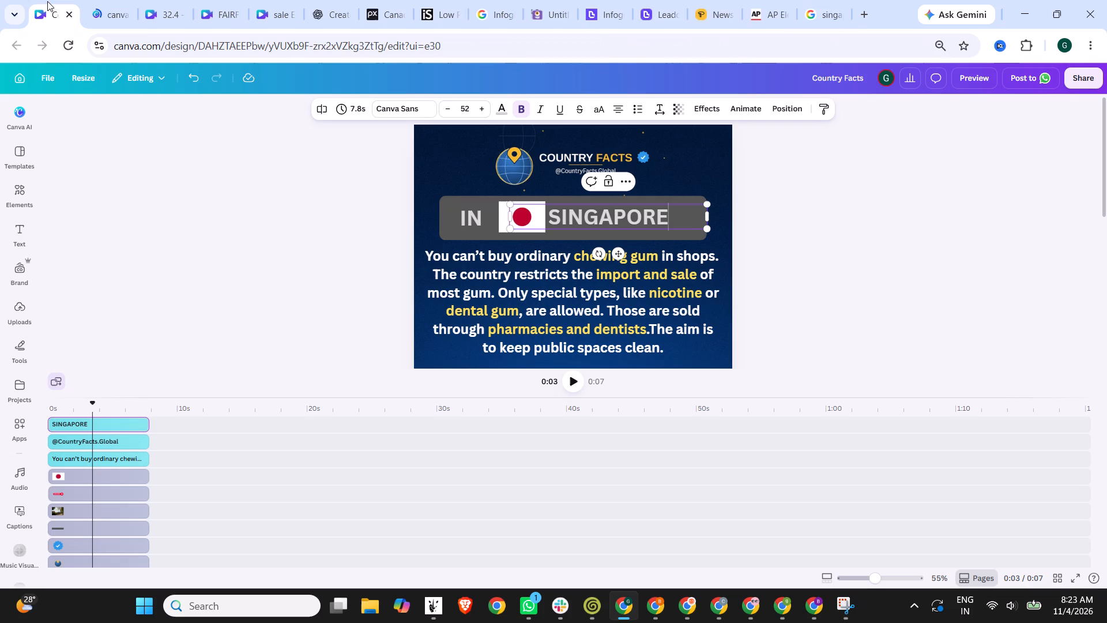
pyautogui.doubleClick(614, 207)
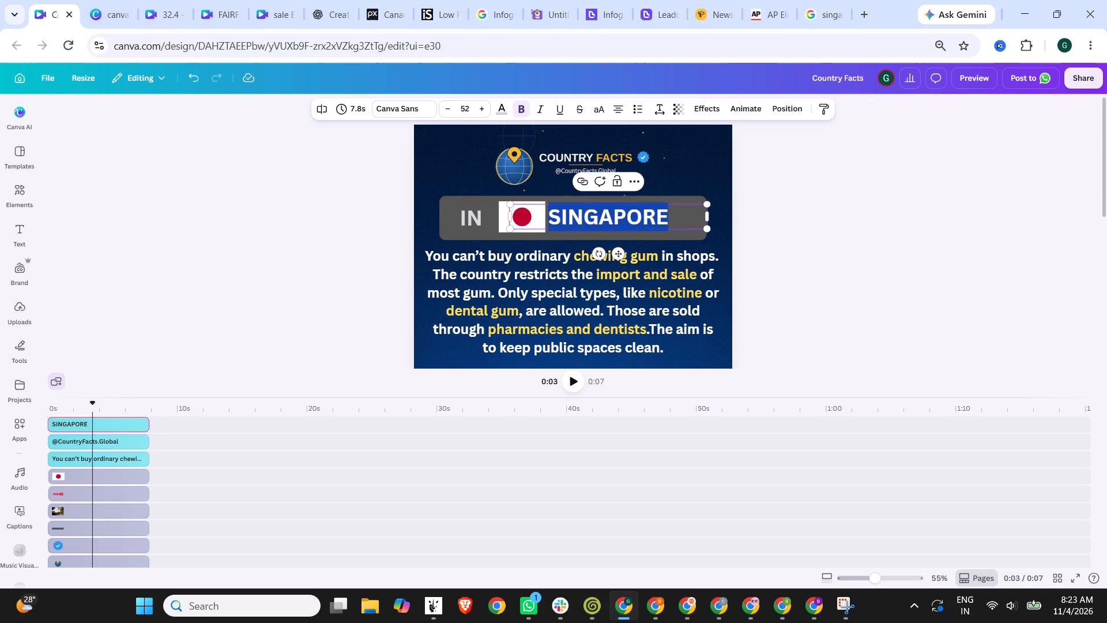
pyautogui.hotkey('ctrl', 'v')
pyautogui.click(847, 227)
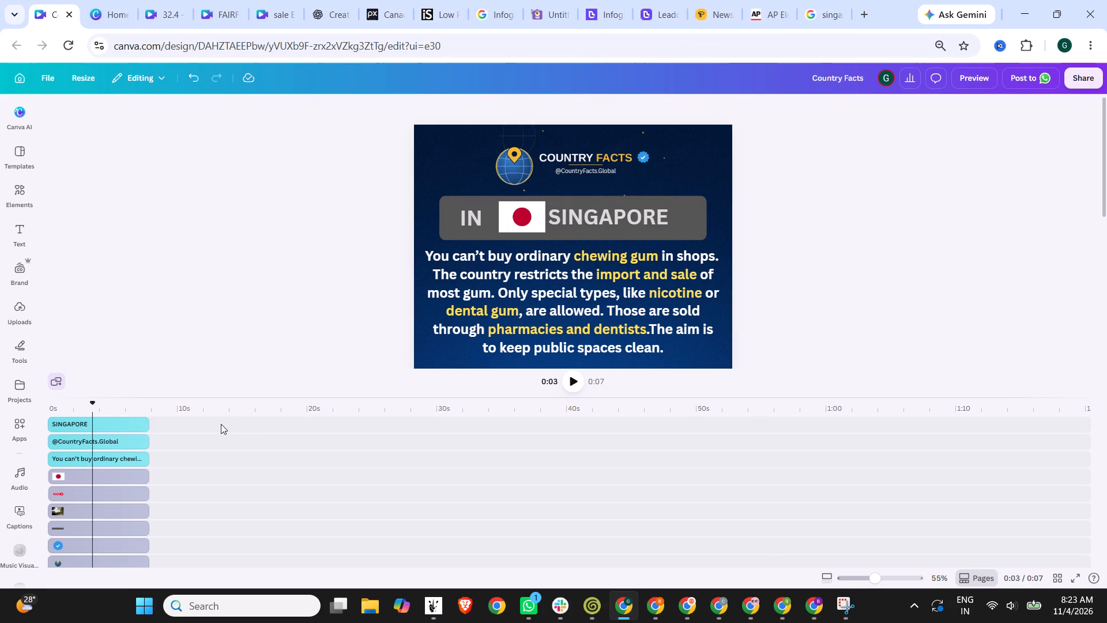
pyautogui.click(74, 474)
pyautogui.hotkey('ctrl', 'v')
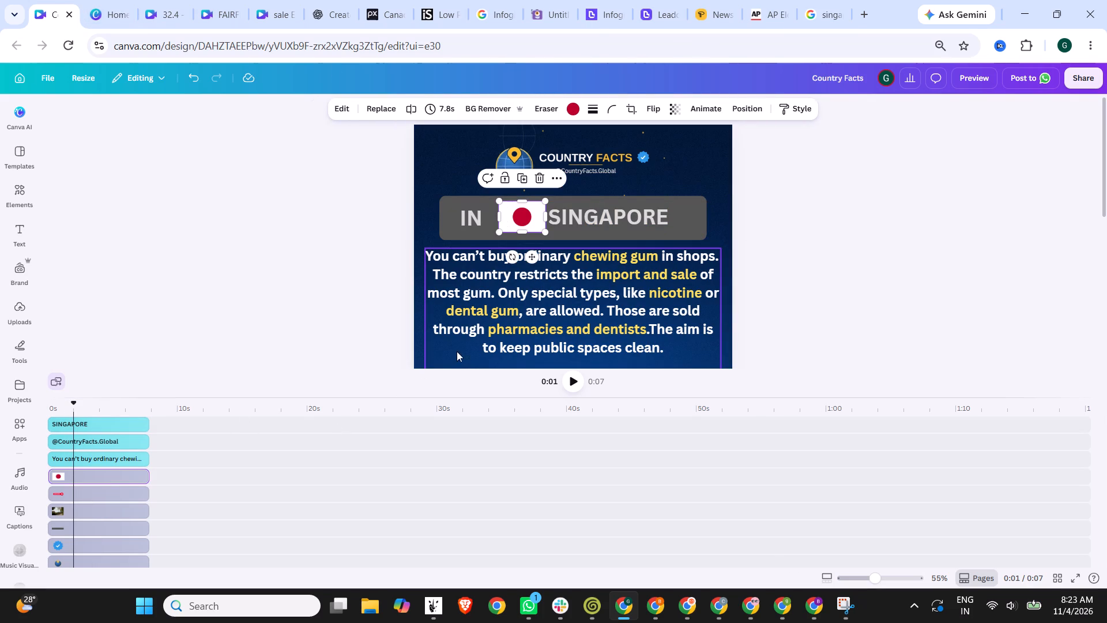
# Shrink the pasted Singapore flag and place it over the Japanese flag, between "IN" and "SINGAPORE" in the banner.
pyautogui.moveTo(637, 362); pyautogui.dragTo(647, 223)
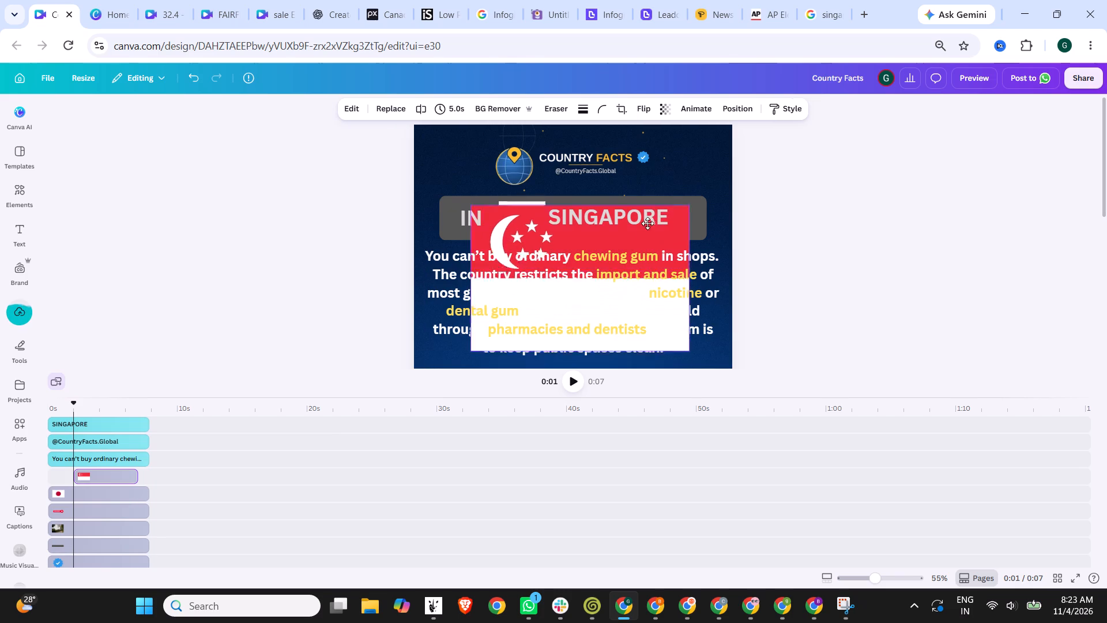
pyautogui.moveTo(647, 223); pyautogui.dragTo(658, 223)
pyautogui.moveTo(707, 338); pyautogui.dragTo(591, 250)
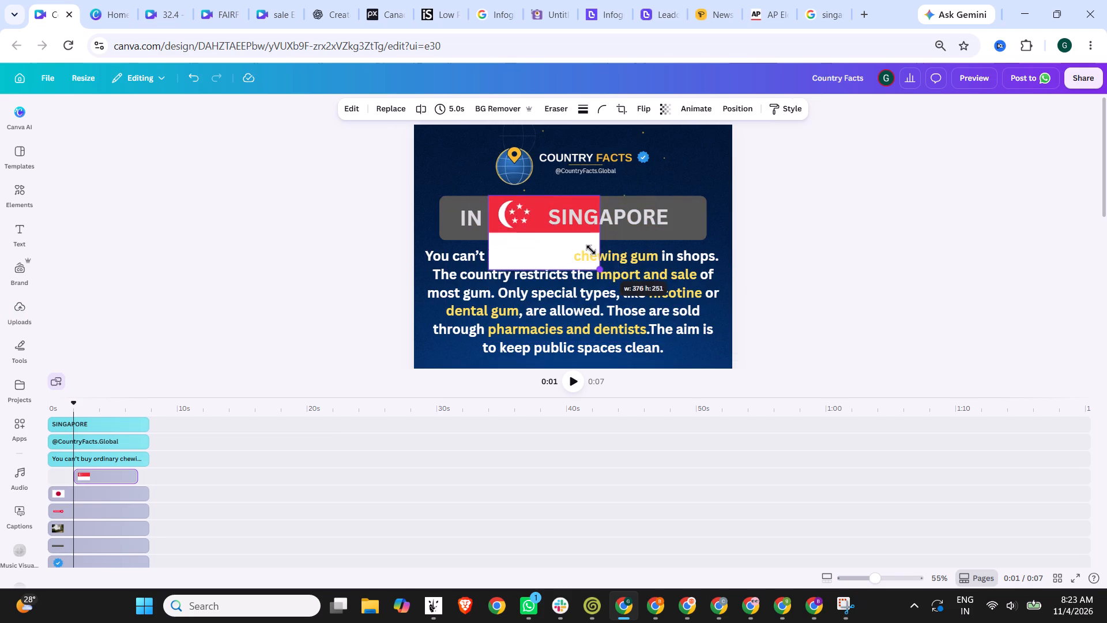
pyautogui.moveTo(591, 250); pyautogui.dragTo(535, 226)
pyautogui.moveTo(516, 213); pyautogui.dragTo(524, 216)
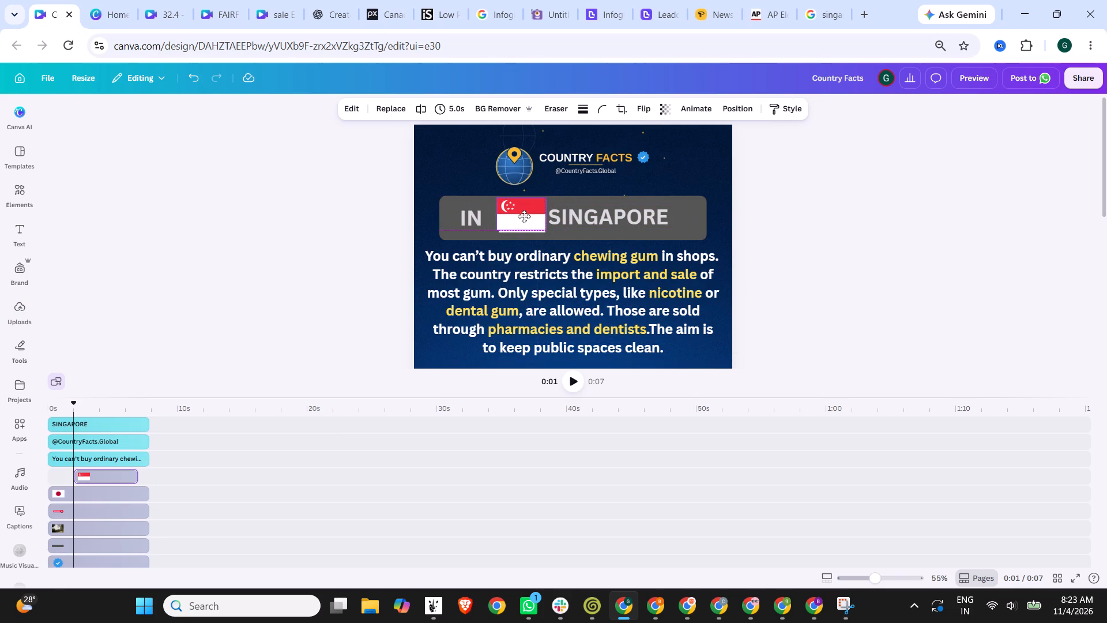
pyautogui.moveTo(524, 216); pyautogui.dragTo(524, 220)
pyautogui.click(496, 235)
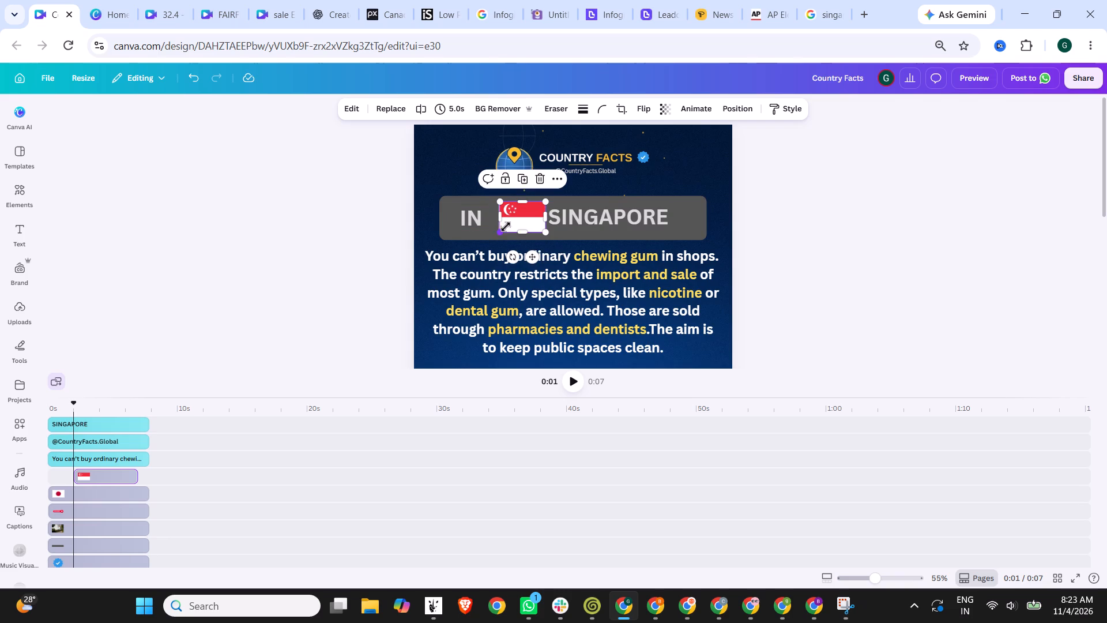
pyautogui.click(520, 220)
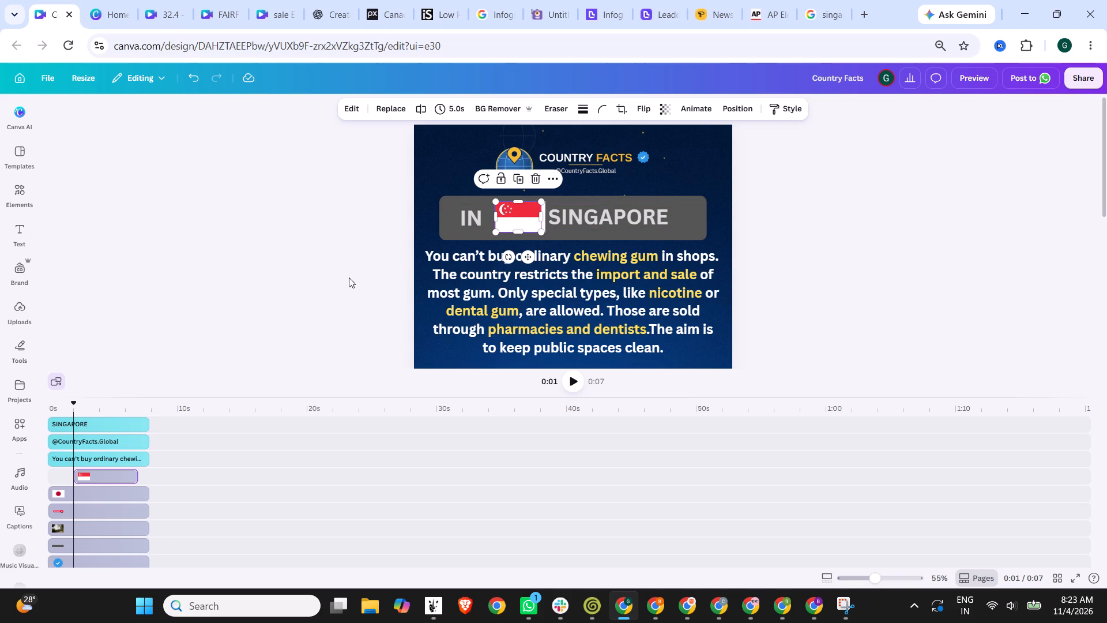
# Delete the Japanese flag from the design.
pyautogui.click(118, 489)
pyautogui.press('Delete')
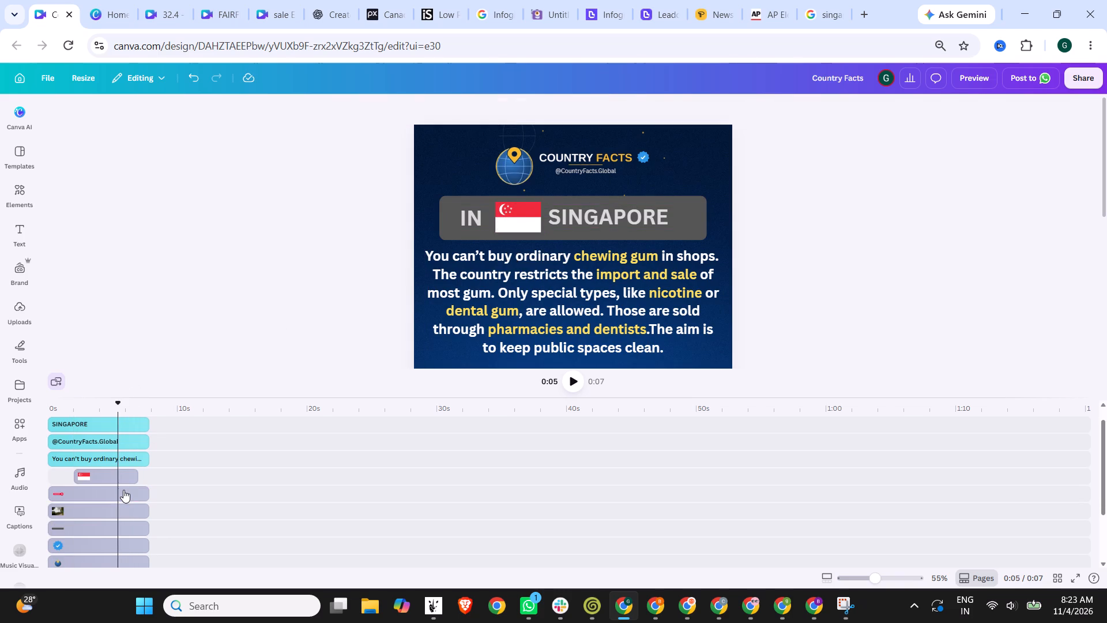
# Extend the Singapore flag's timing to start at 0 s and last the full 7.8 s of the video.
pyautogui.click(80, 486)
pyautogui.click(87, 478)
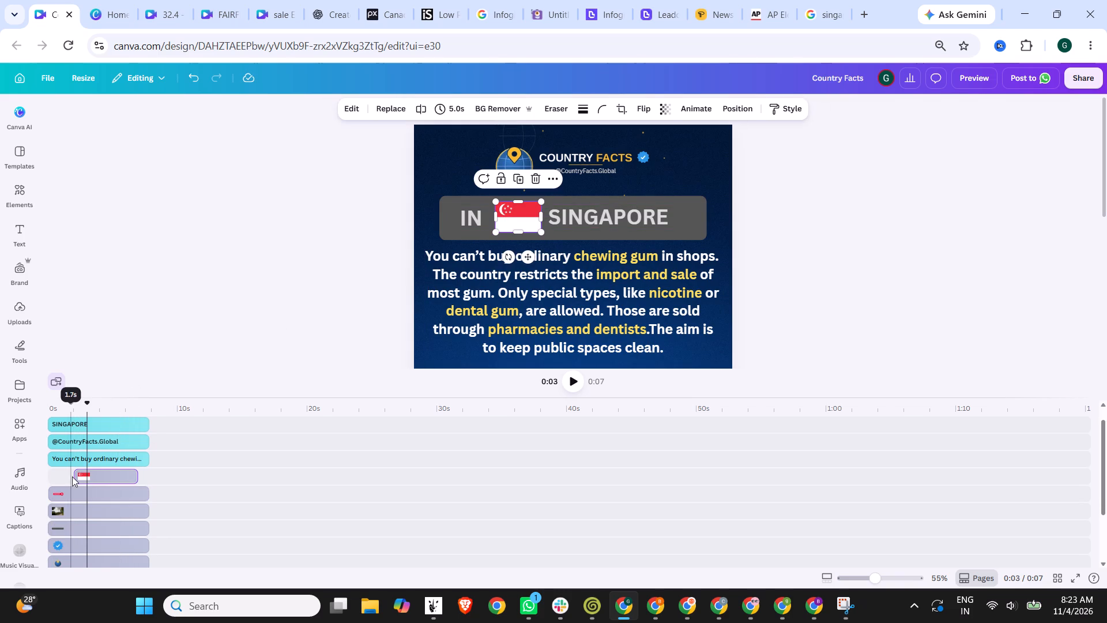
pyautogui.moveTo(74, 475); pyautogui.dragTo(47, 475)
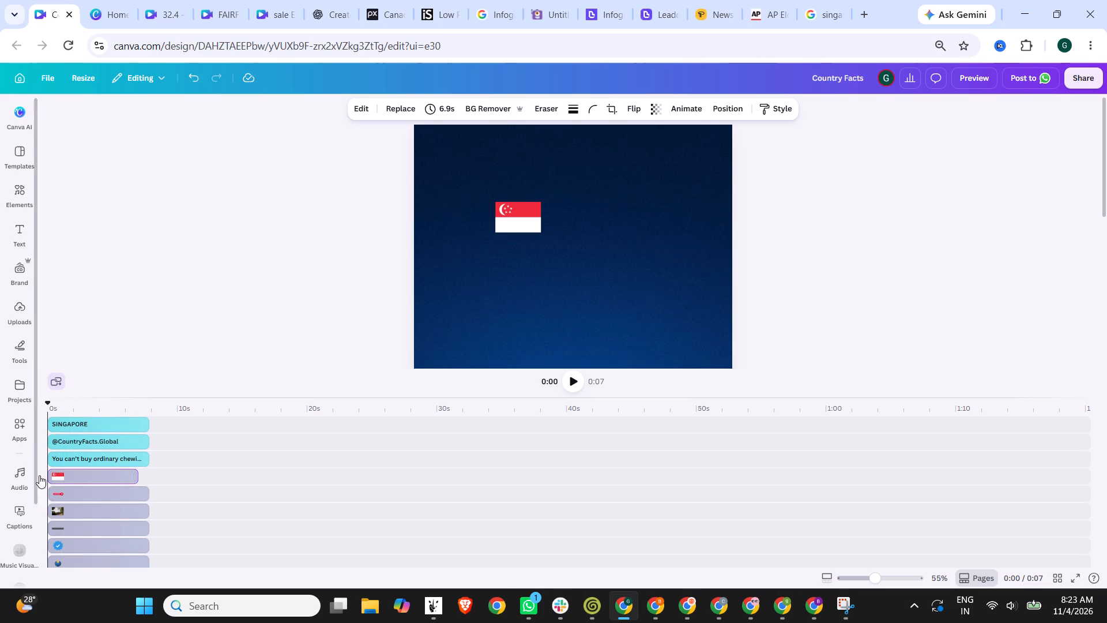
pyautogui.click(49, 475)
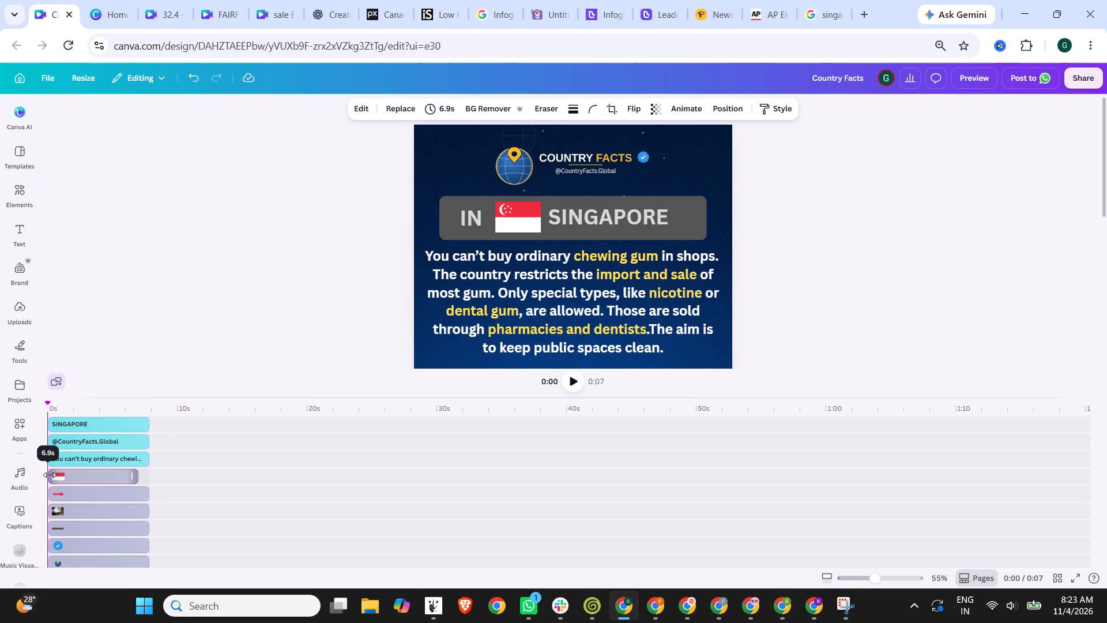
pyautogui.moveTo(137, 479); pyautogui.dragTo(148, 478)
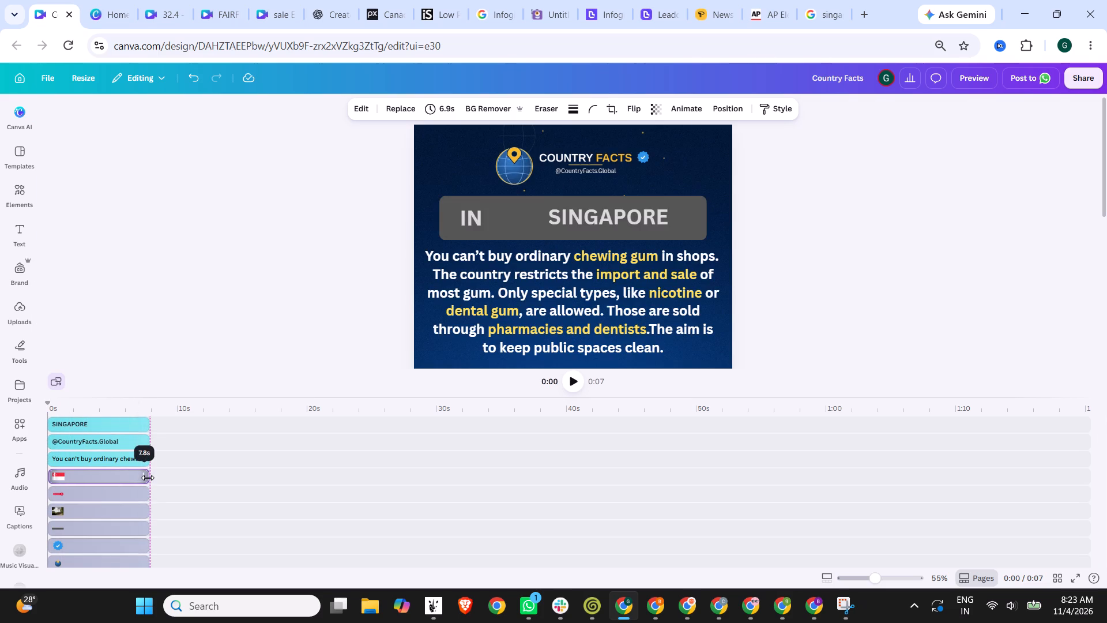
pyautogui.click(100, 410)
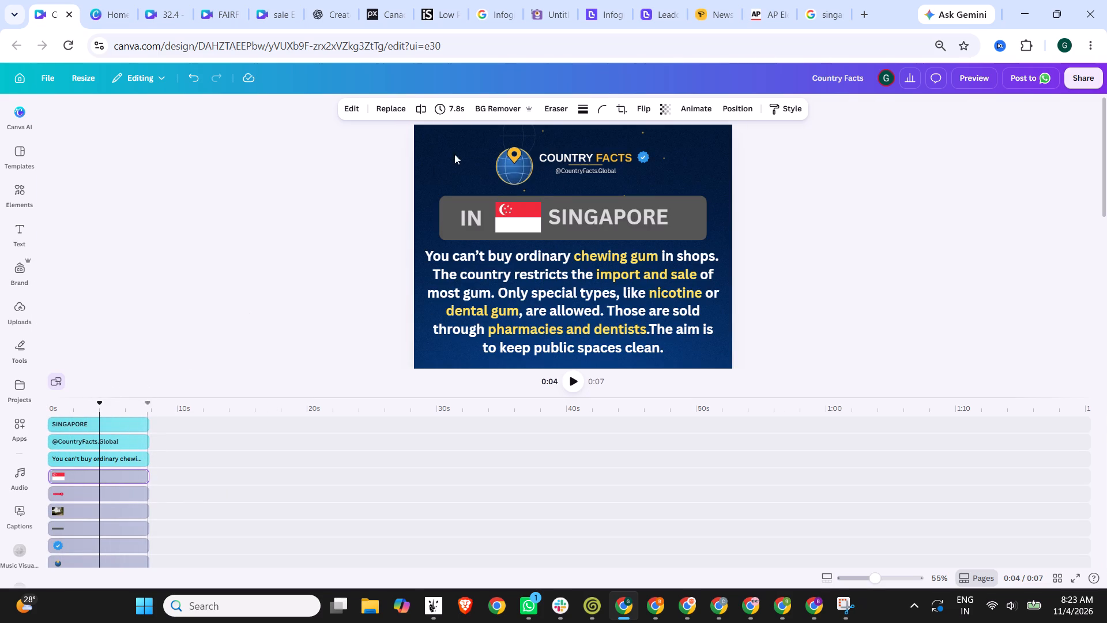
# Select the Japanese torii gate video below the fact text in the design.
pyautogui.scroll(-2, 624, 274)
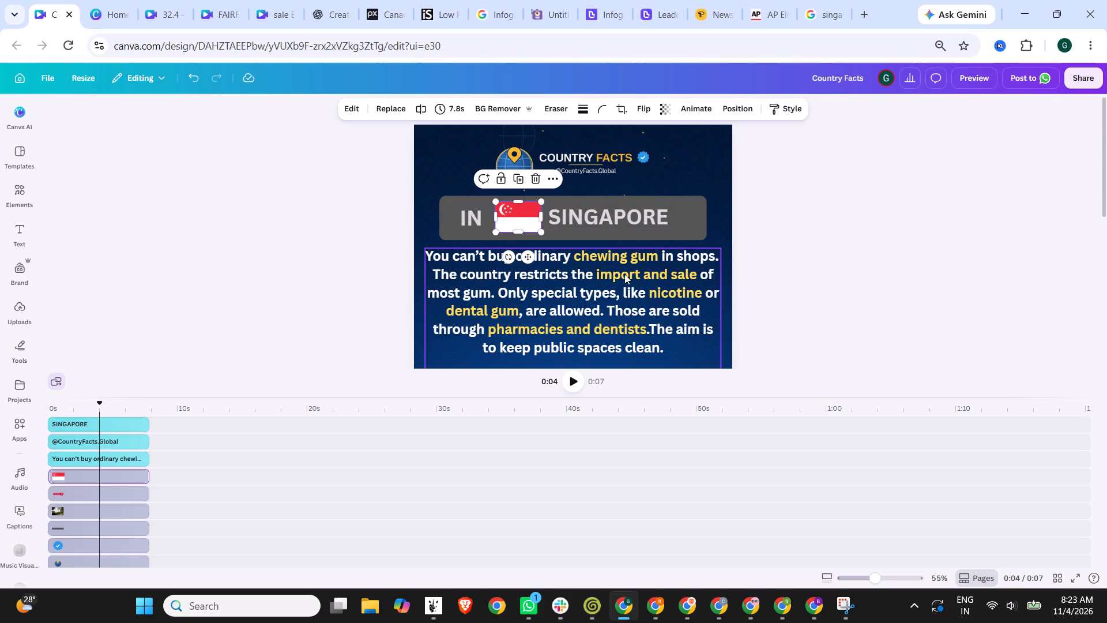
pyautogui.scroll(-2, 624, 274)
pyautogui.click(587, 238)
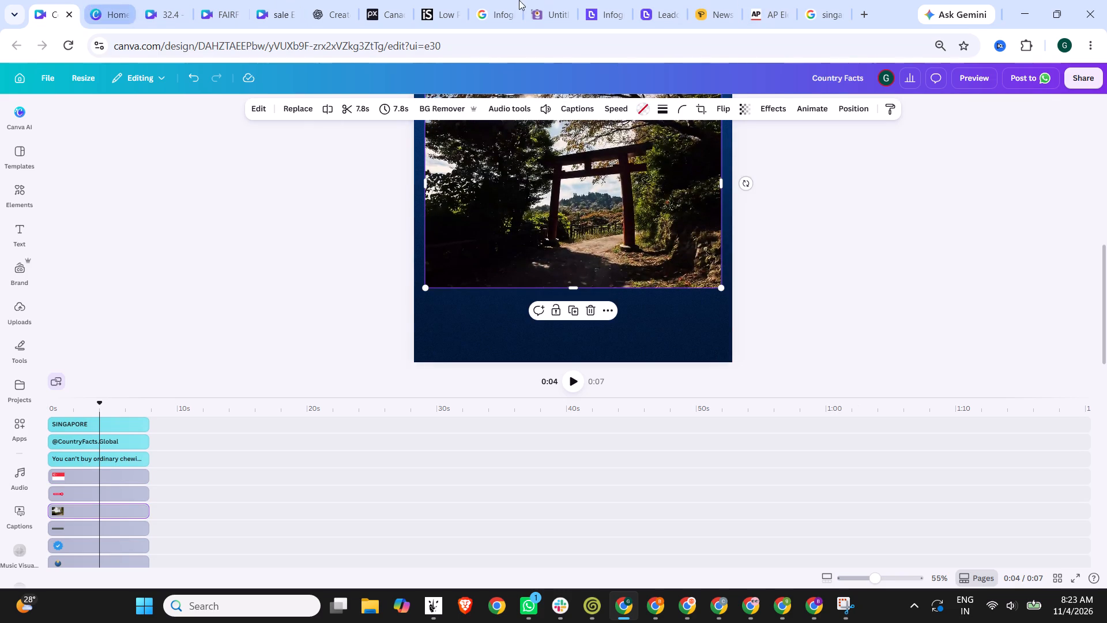
# Open the Pexels website in the browser tab holding the Google infographics search.
pyautogui.click(375, 0)
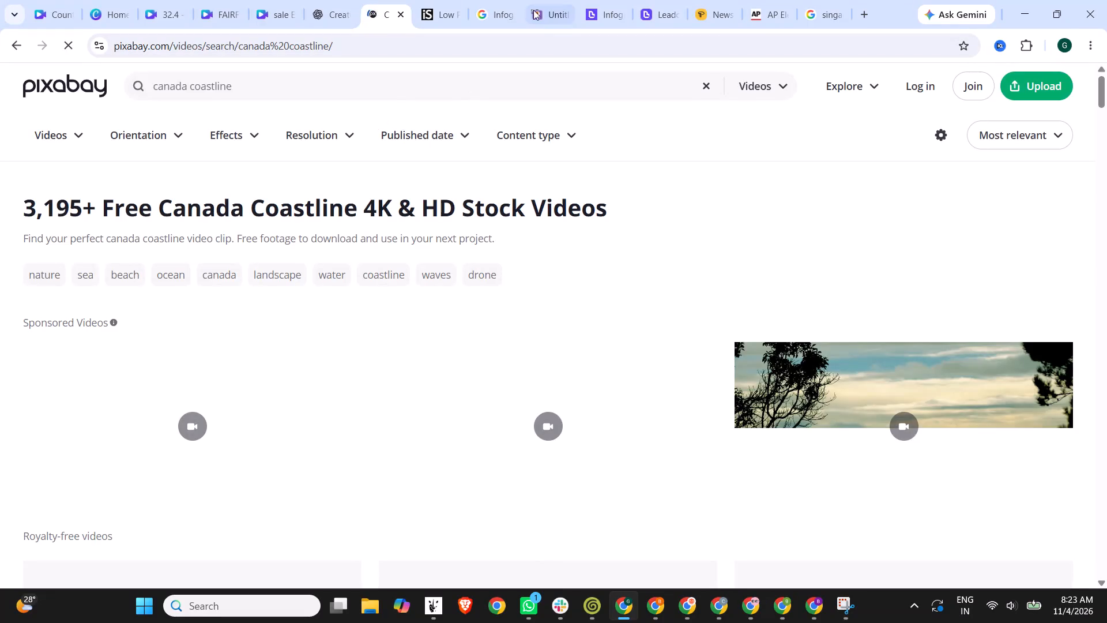
pyautogui.click(450, 0)
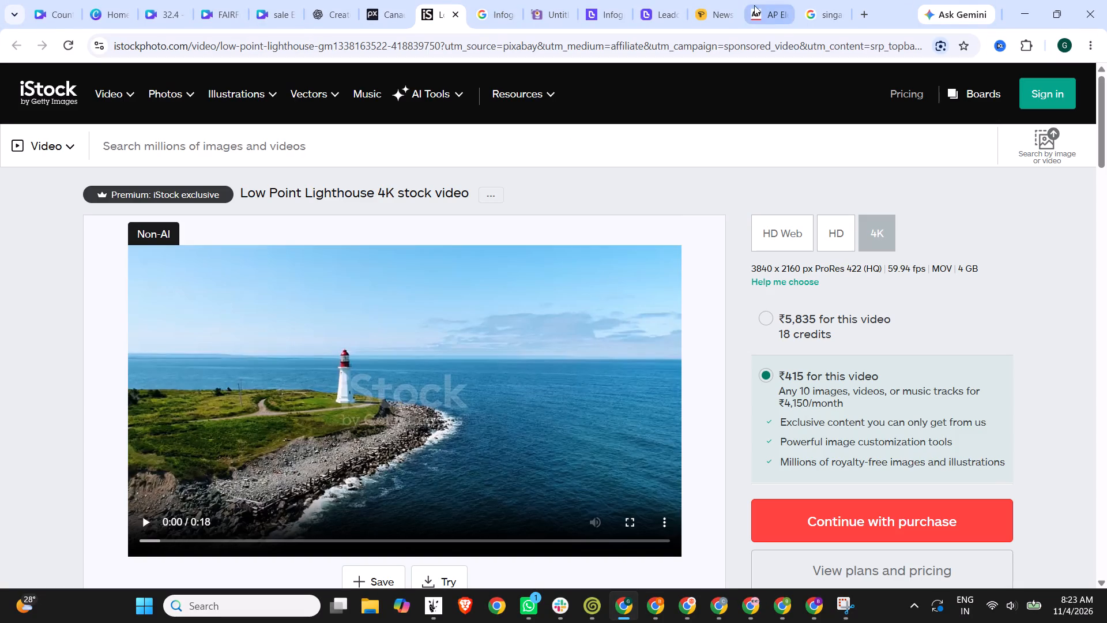
pyautogui.click(496, 12)
pyautogui.click(472, 52)
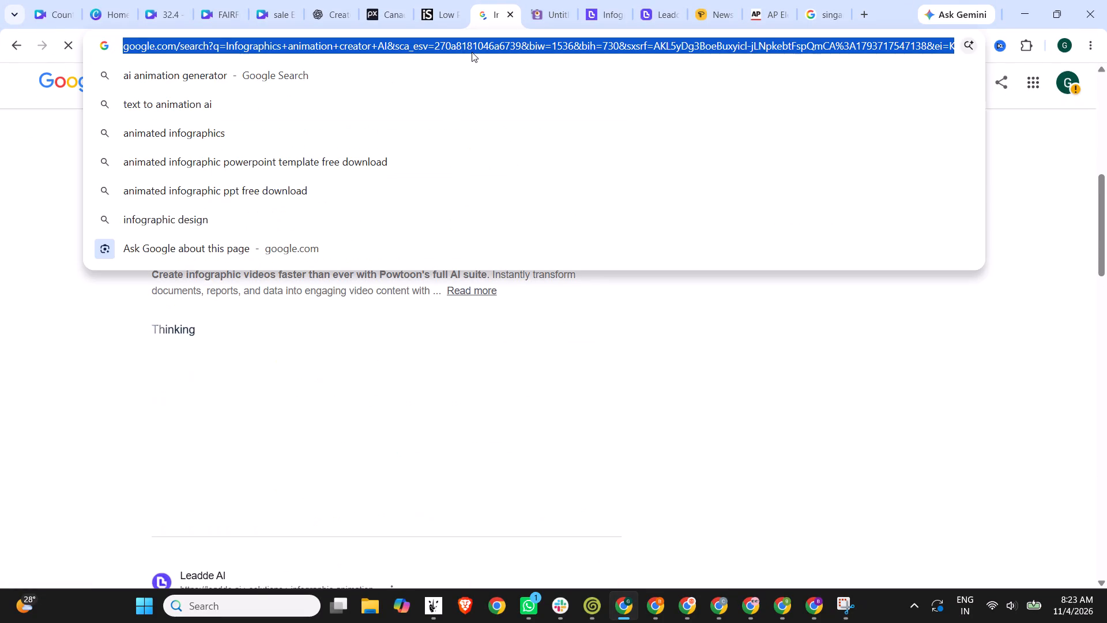
pyautogui.write('pex')
pyautogui.press('Return')
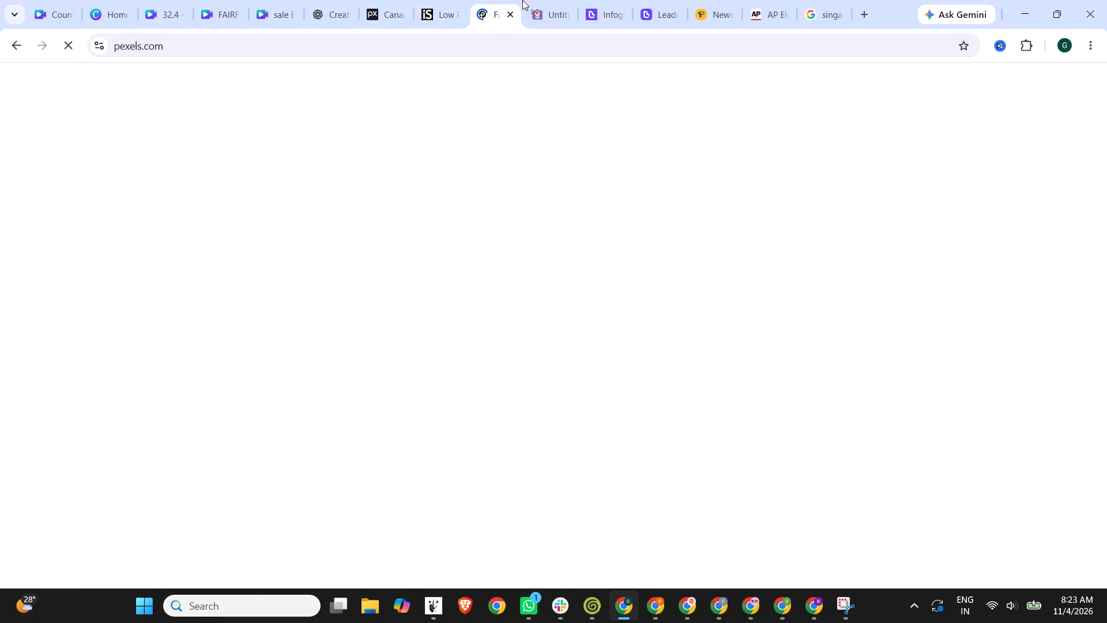
# Close the Animaker tab and both Leadde tabs, and return to Pexels.
pyautogui.click(552, 0)
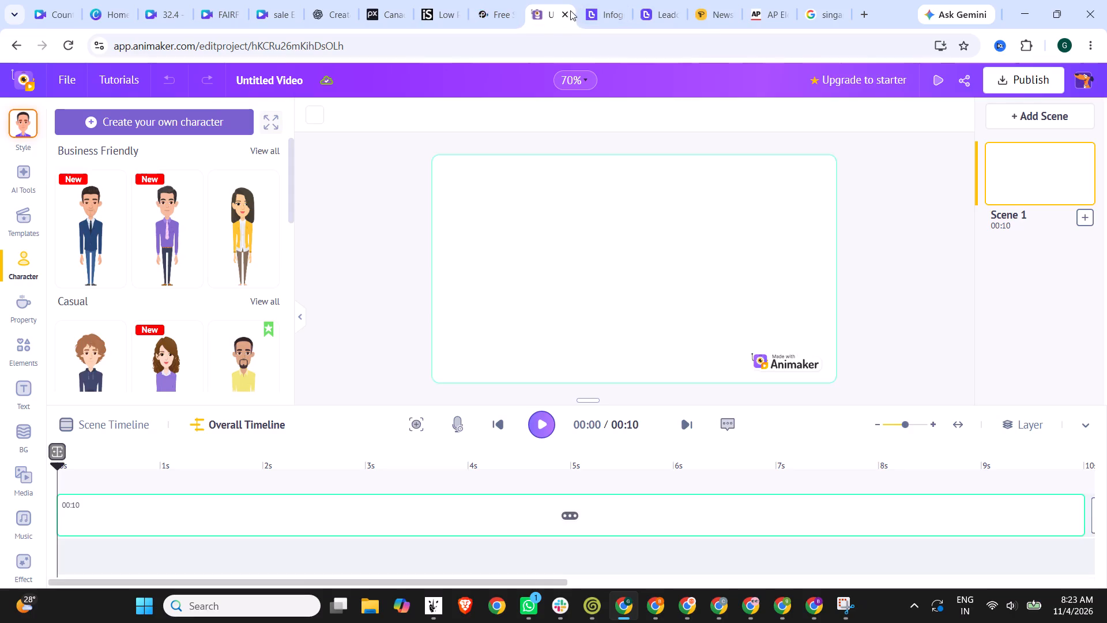
pyautogui.click(563, 13)
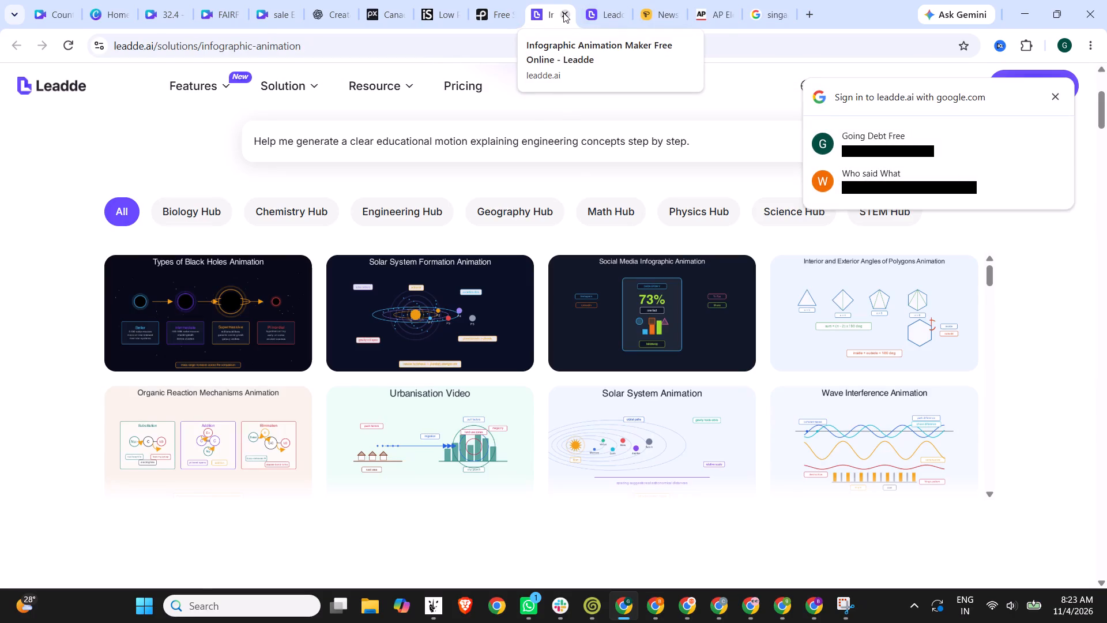
pyautogui.doubleClick(563, 13)
pyautogui.click(506, 0)
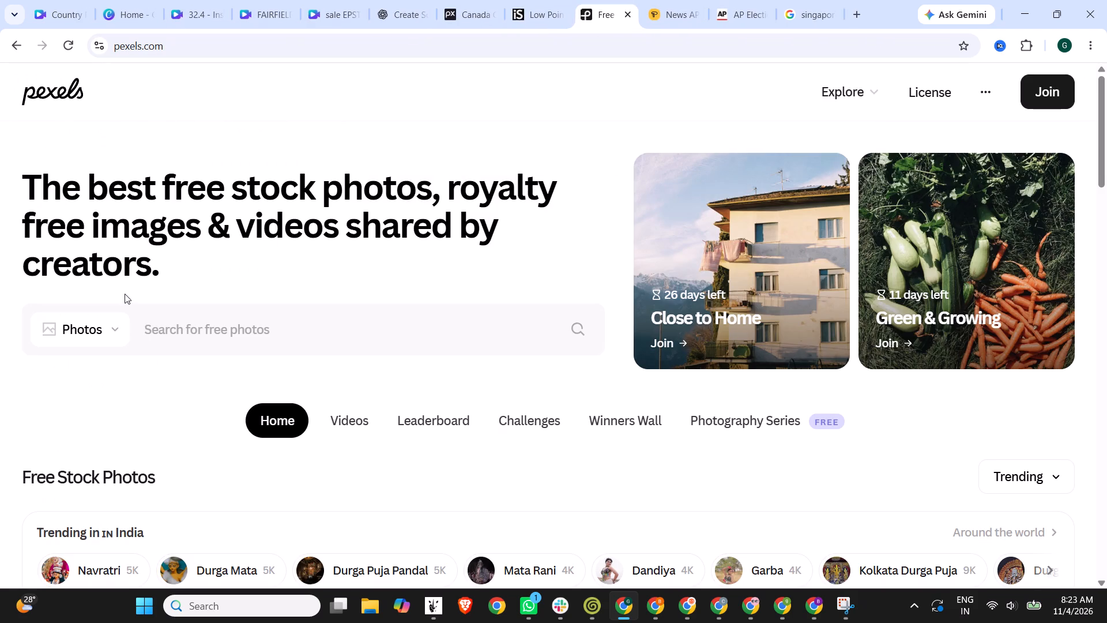
# Search the Pexels video library for "chewing gum".
pyautogui.click(102, 334)
pyautogui.click(104, 416)
pyautogui.click(207, 330)
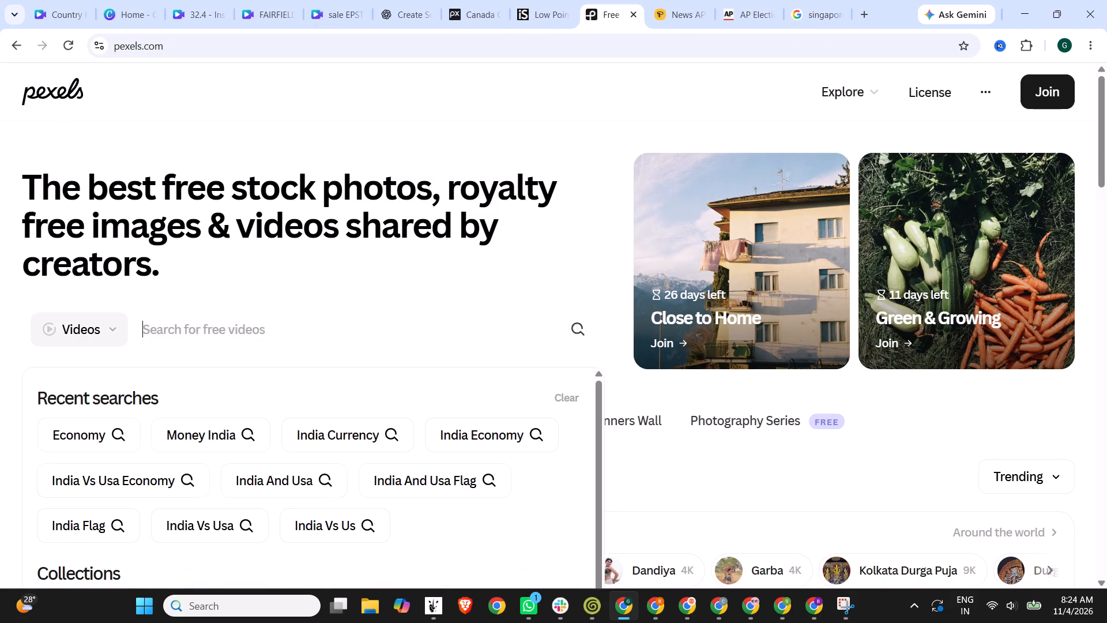
pyautogui.write('chewing gum')
pyautogui.press('Return')
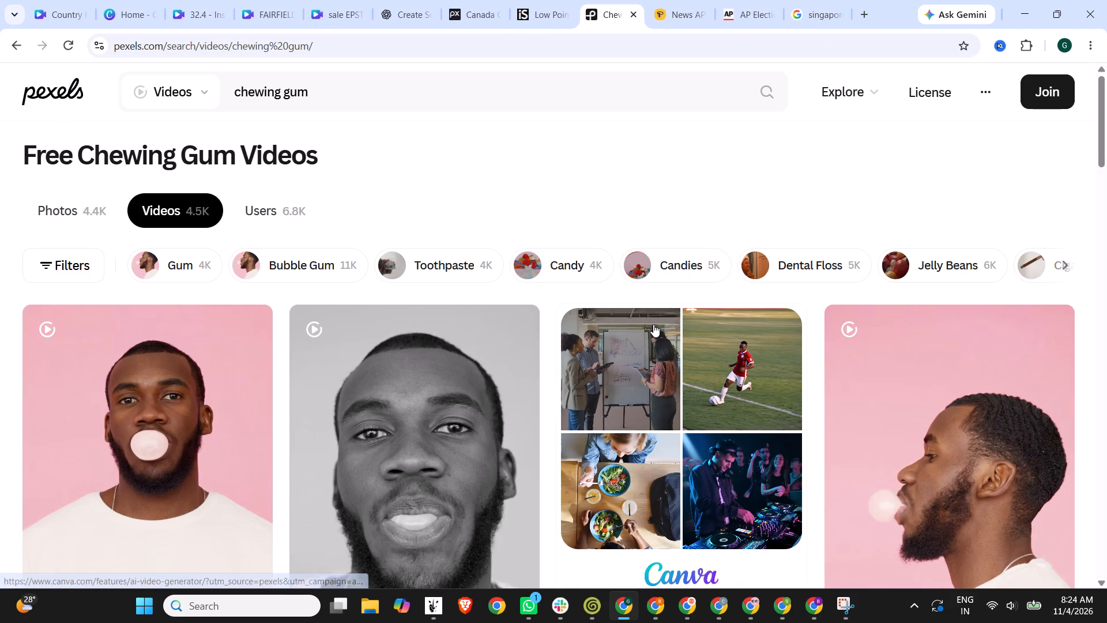
# Browse the chewing gum video results for a clip that suits the Singapore fact.
pyautogui.scroll(-11, 653, 309)
pyautogui.scroll(-5, 488, 309)
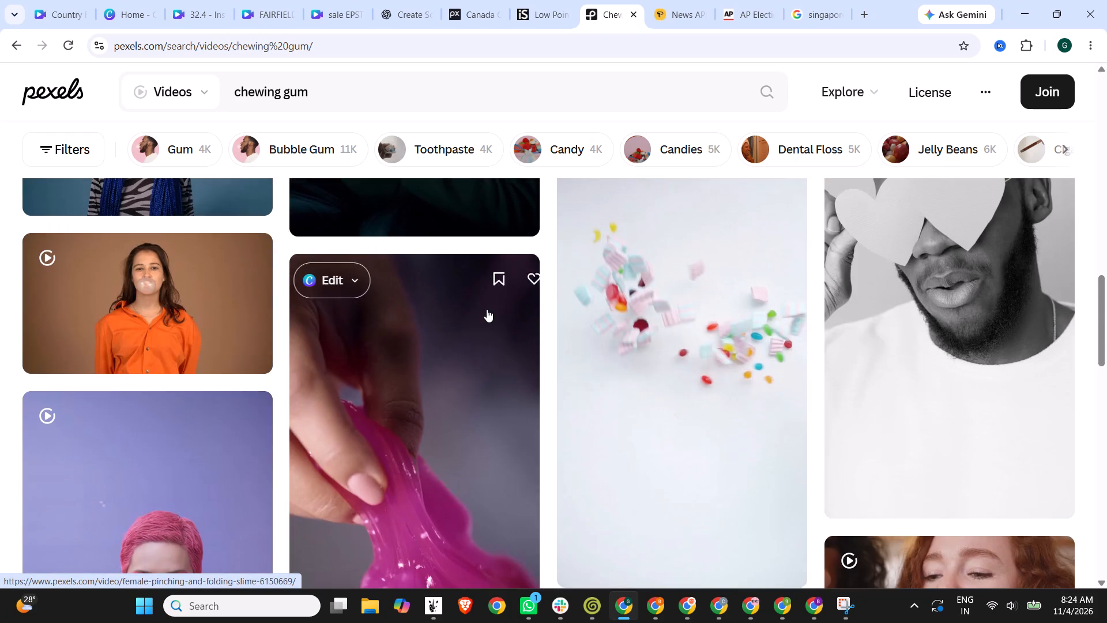
pyautogui.scroll(-4, 490, 324)
pyautogui.scroll(-3, 727, 262)
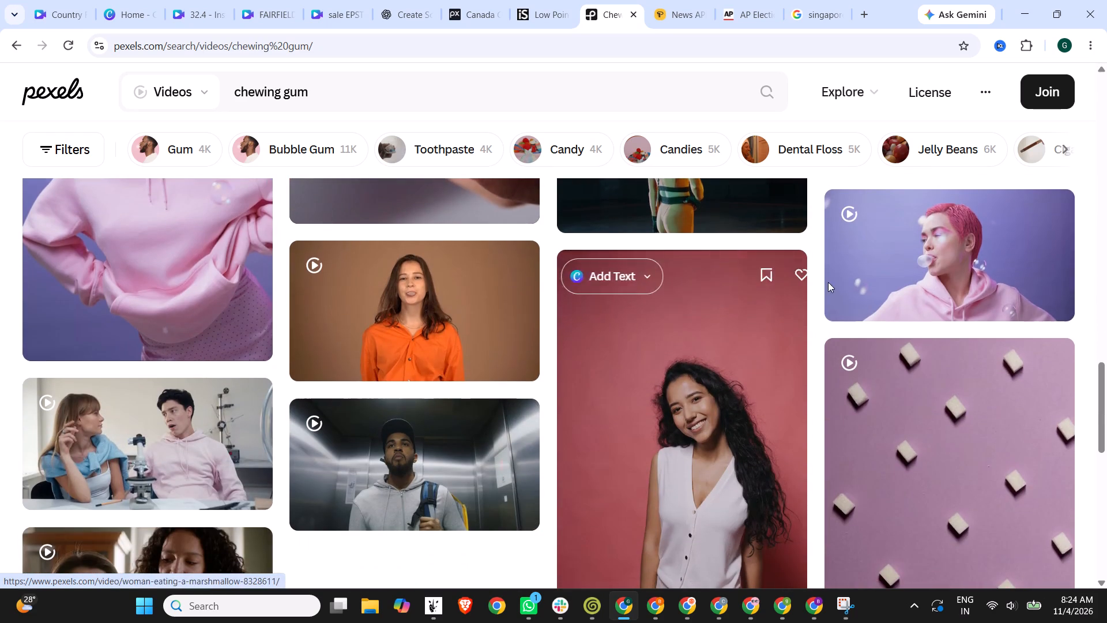
pyautogui.scroll(-6, 435, 365)
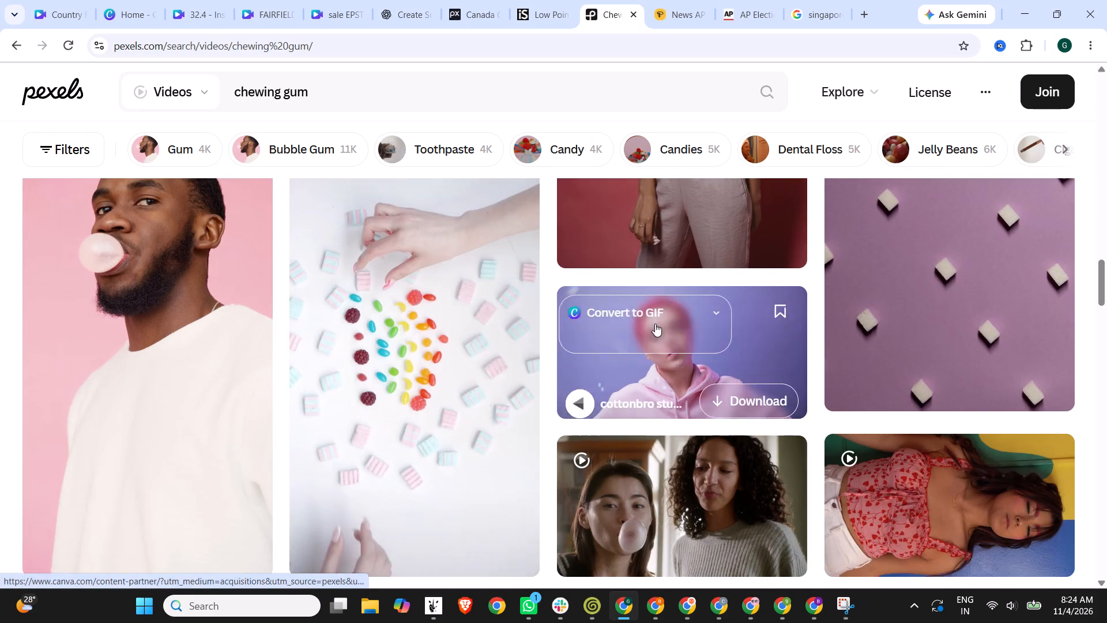
pyautogui.scroll(-5, 698, 323)
pyautogui.scroll(-5, 632, 281)
pyautogui.scroll(1, 632, 284)
pyautogui.scroll(-9, 632, 285)
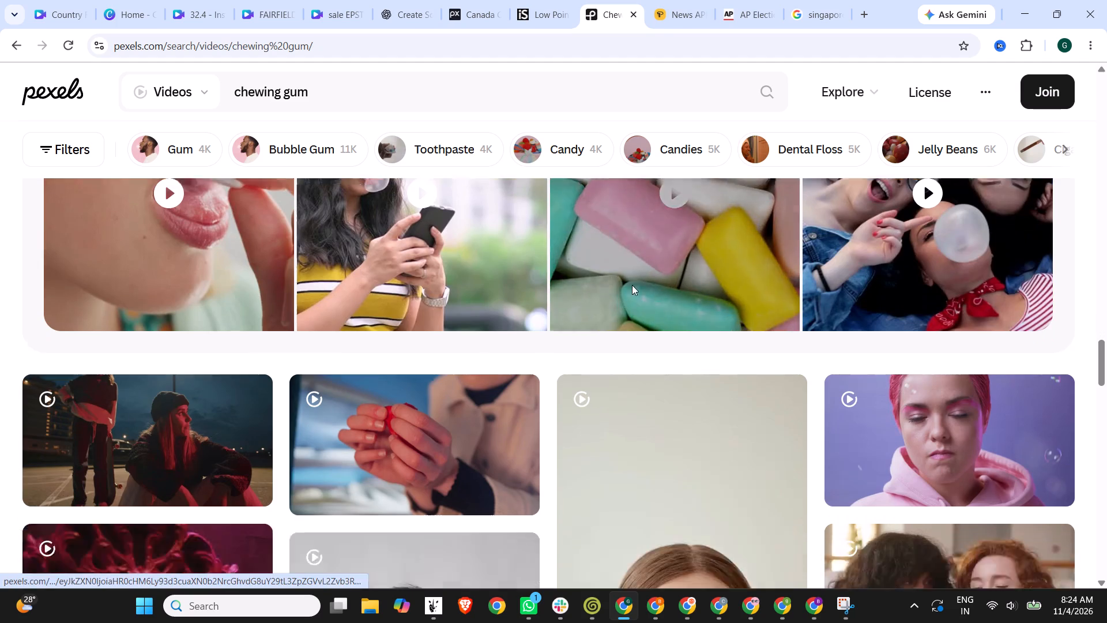
pyautogui.scroll(2, 632, 285)
pyautogui.scroll(2, 373, 291)
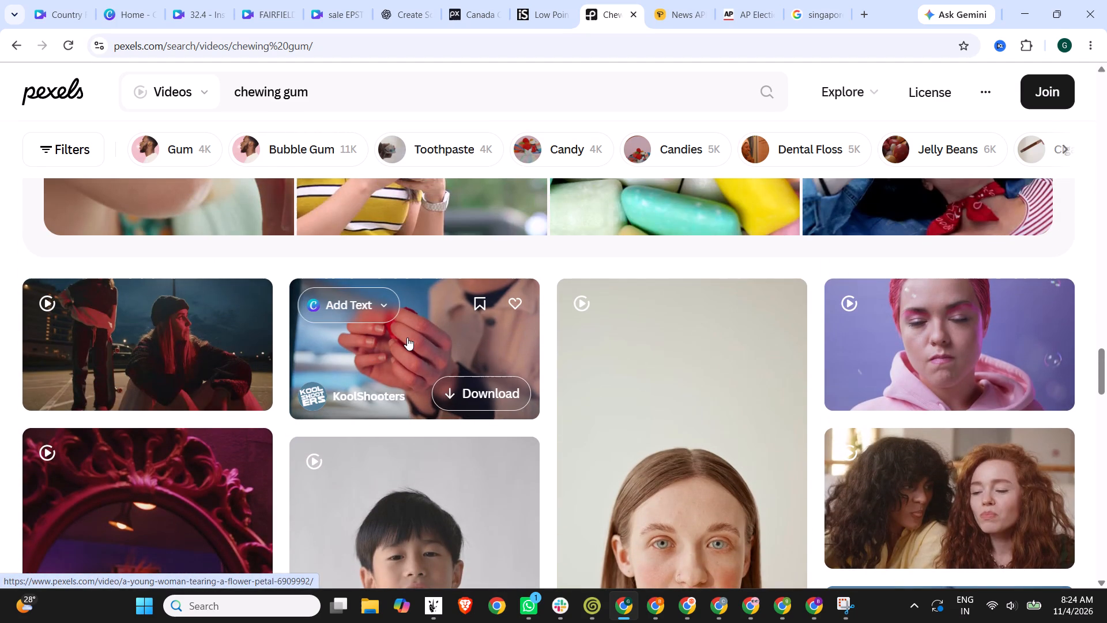
pyautogui.scroll(-13, 654, 337)
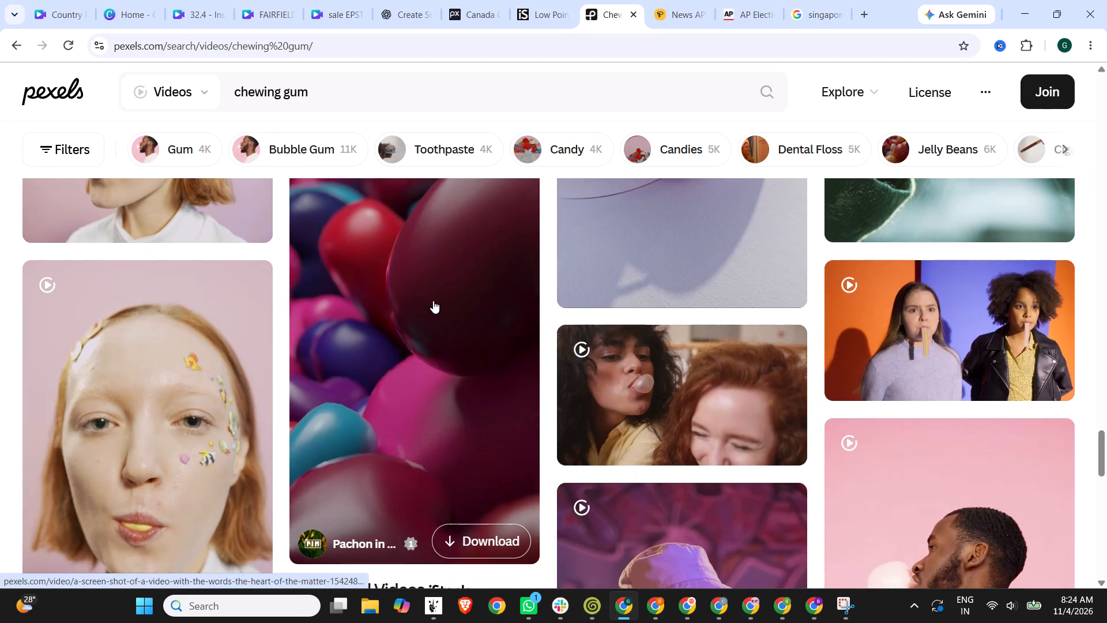
pyautogui.scroll(-8, 433, 301)
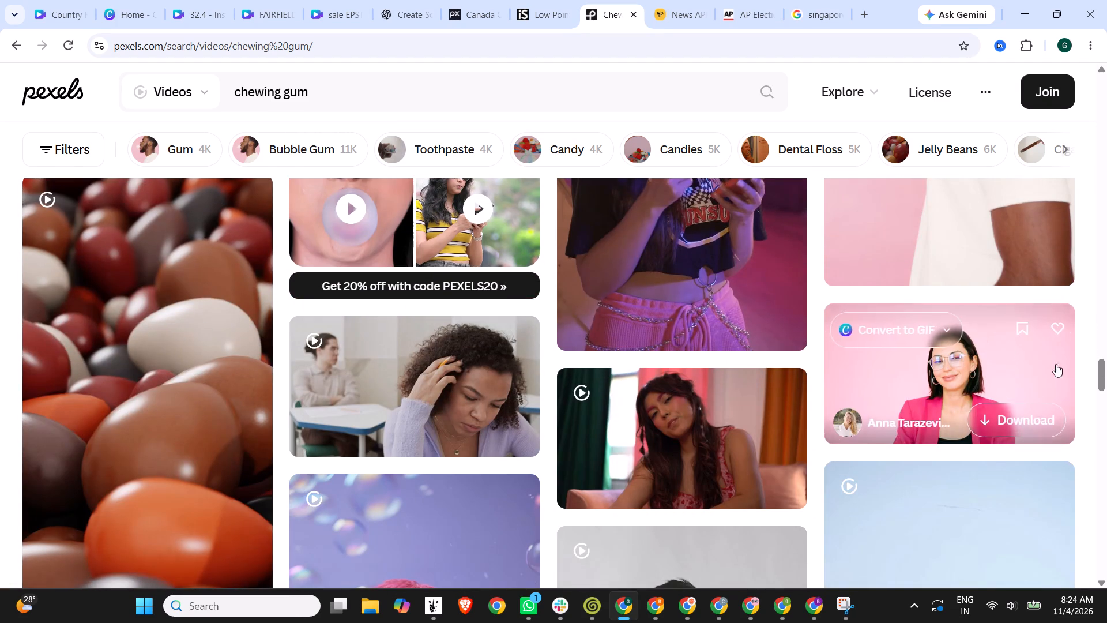
pyautogui.moveTo(1106, 371); pyautogui.dragTo(1106, 88)
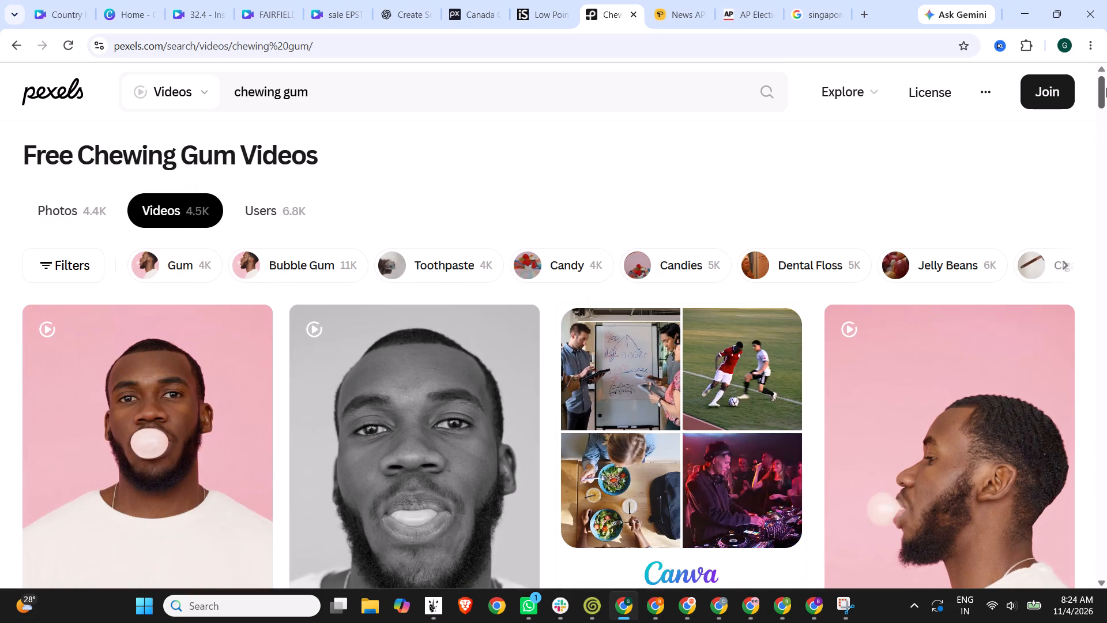
pyautogui.moveTo(1106, 88); pyautogui.dragTo(1106, 93)
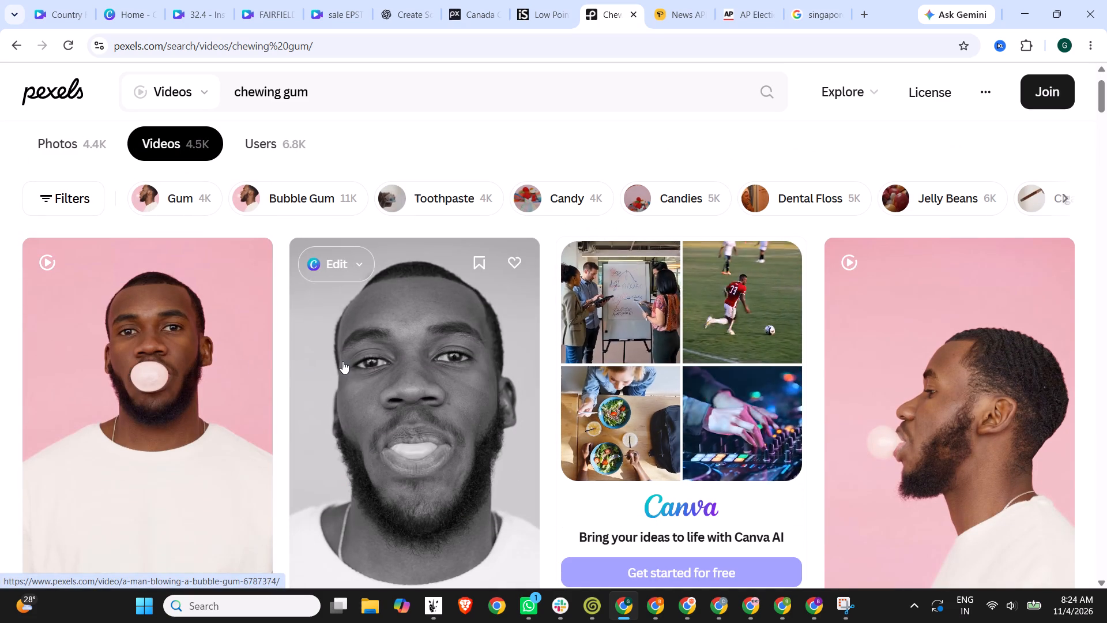
# Switch to the related Bubble Gum videos and download the free clip of two women eating gum and looking at the camera.
pyautogui.click(301, 197)
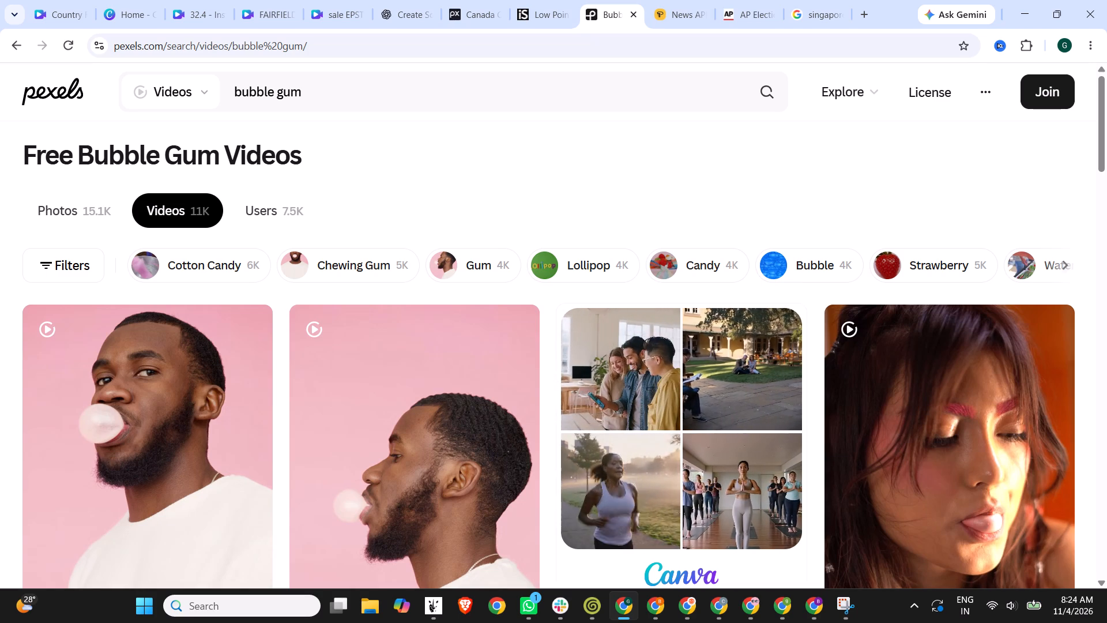
pyautogui.scroll(-4, 500, 108)
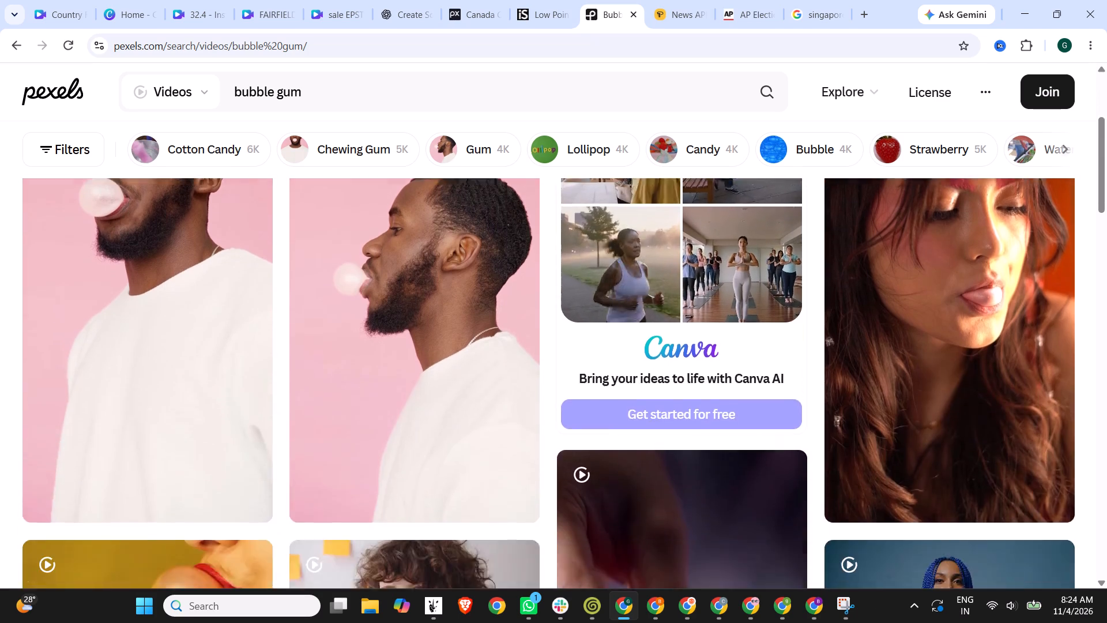
pyautogui.scroll(-3, 500, 108)
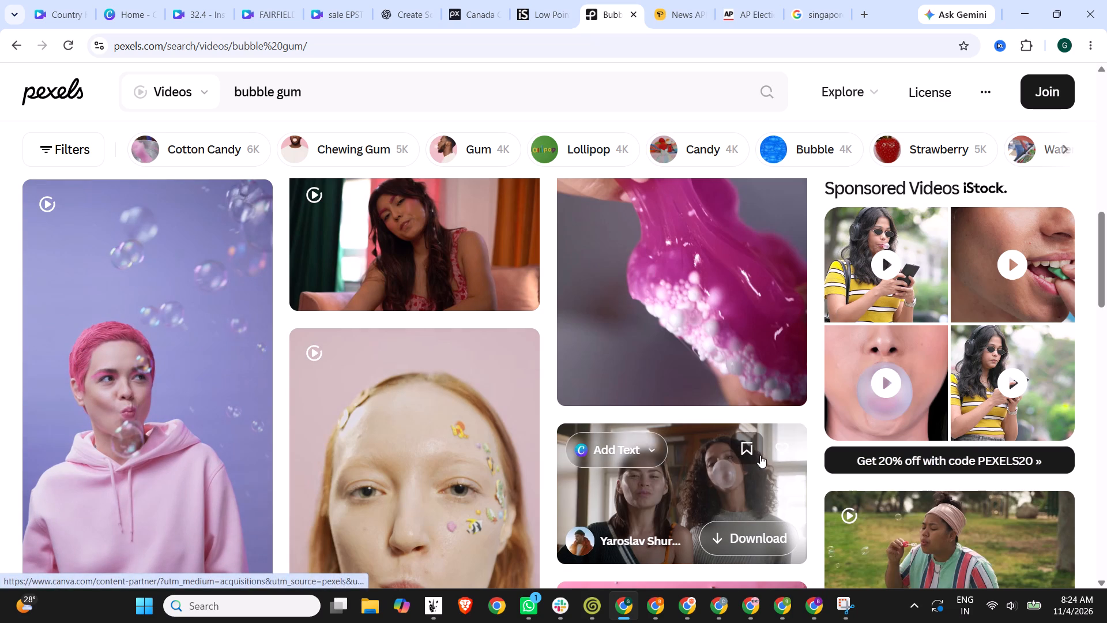
pyautogui.click(745, 485)
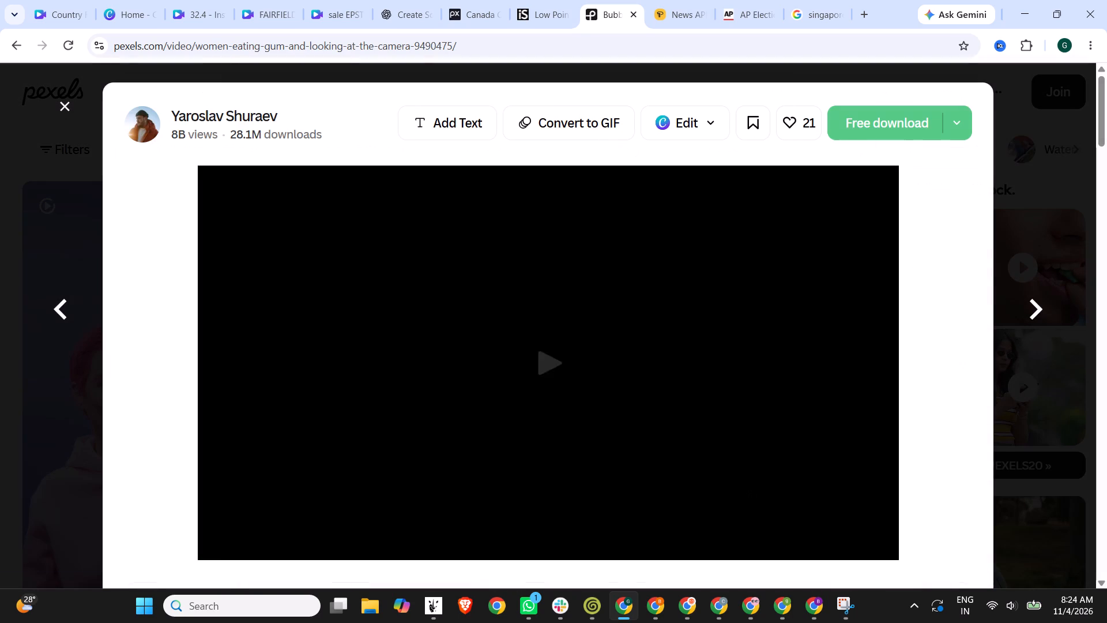
pyautogui.click(879, 113)
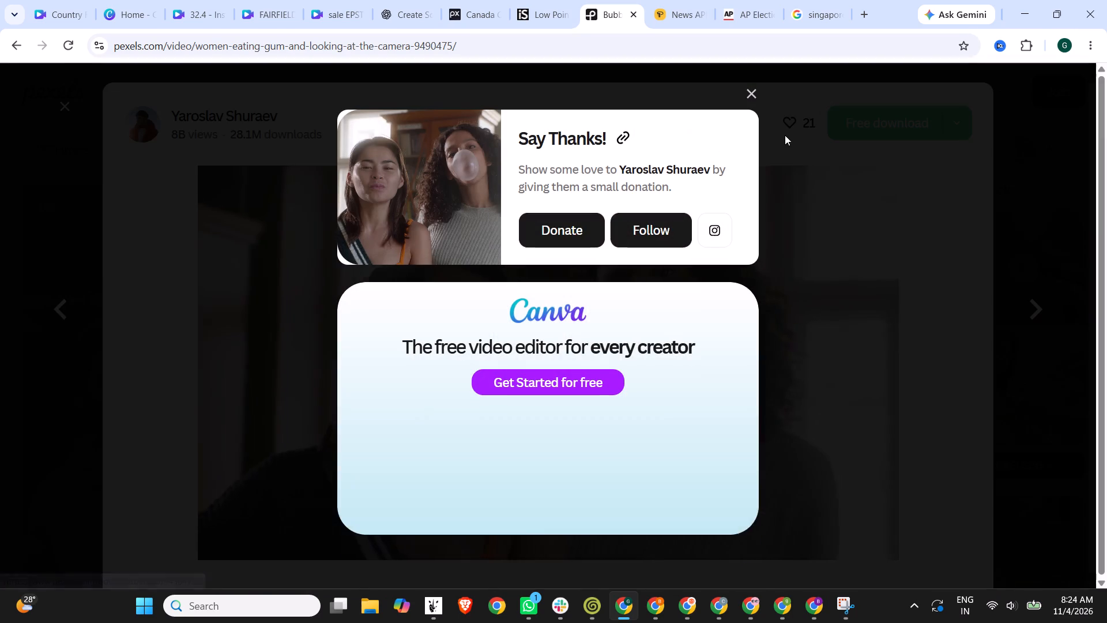
pyautogui.click(751, 94)
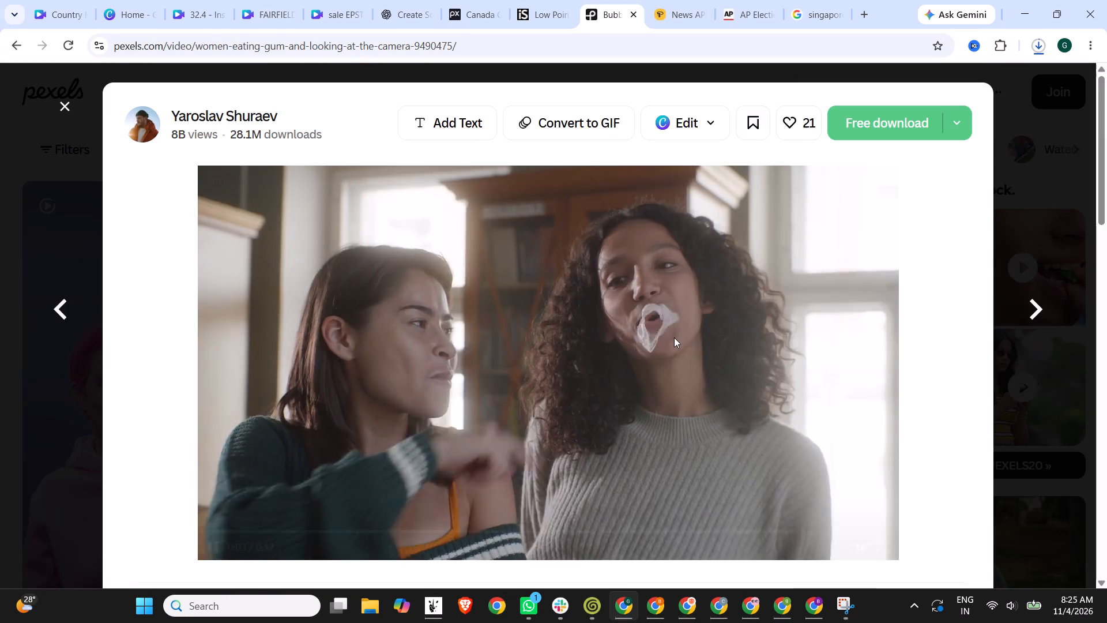
# Copy the downloaded clip's creator name and paste it into the address bar of the Singapore flag search tab.
pyautogui.scroll(-5, 917, 333)
pyautogui.scroll(2, 749, 341)
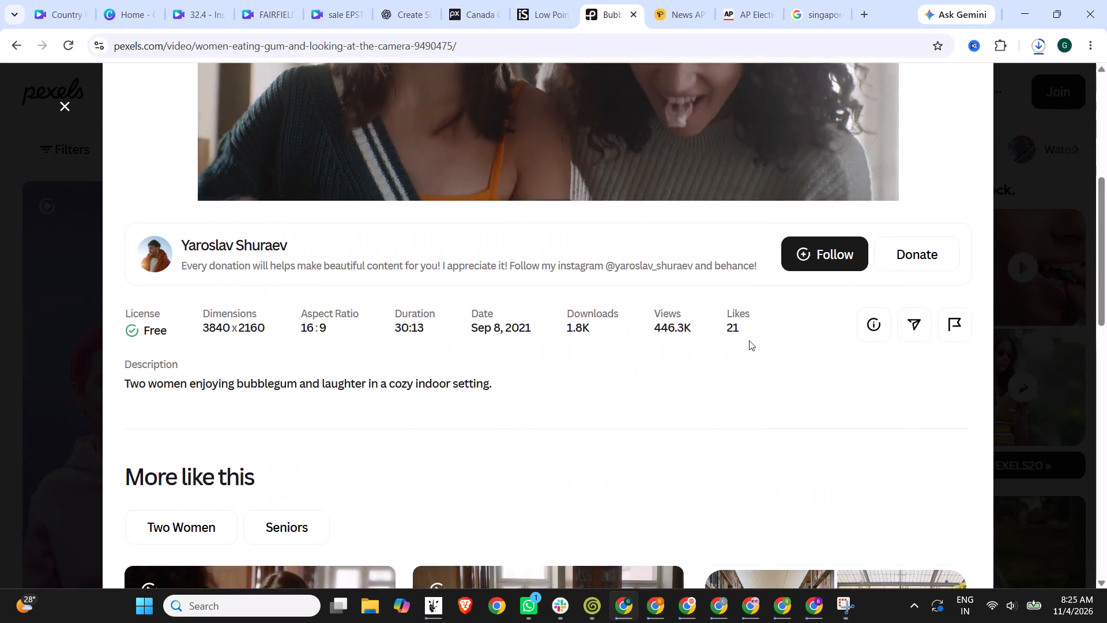
pyautogui.scroll(2, 806, 70)
pyautogui.scroll(4, 828, 212)
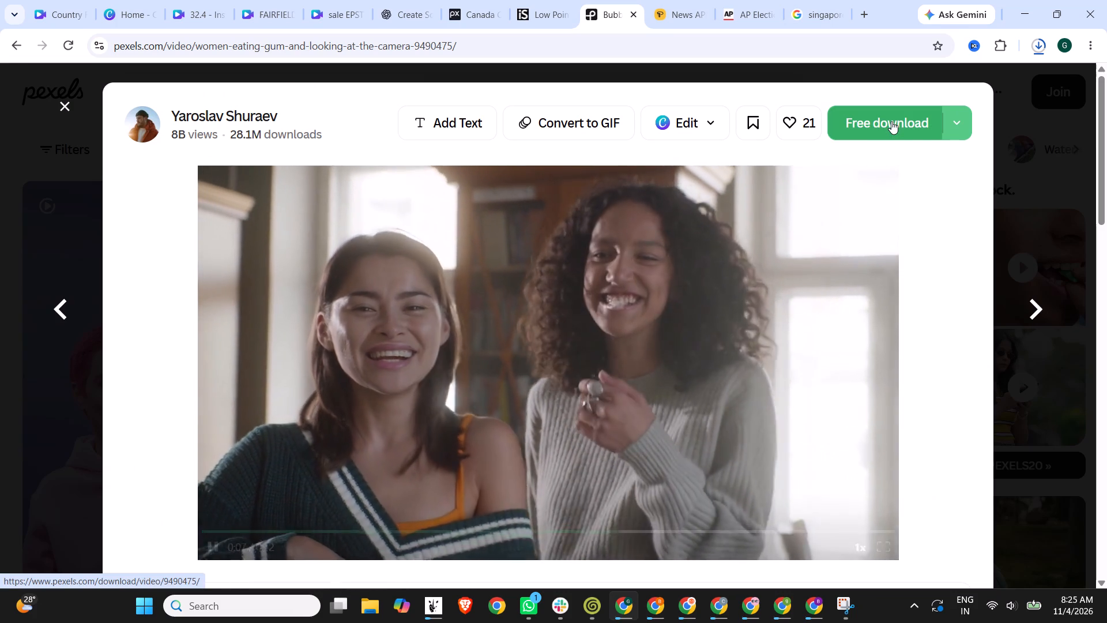
pyautogui.moveTo(289, 114); pyautogui.dragTo(208, 115)
pyautogui.moveTo(166, 111); pyautogui.dragTo(278, 113)
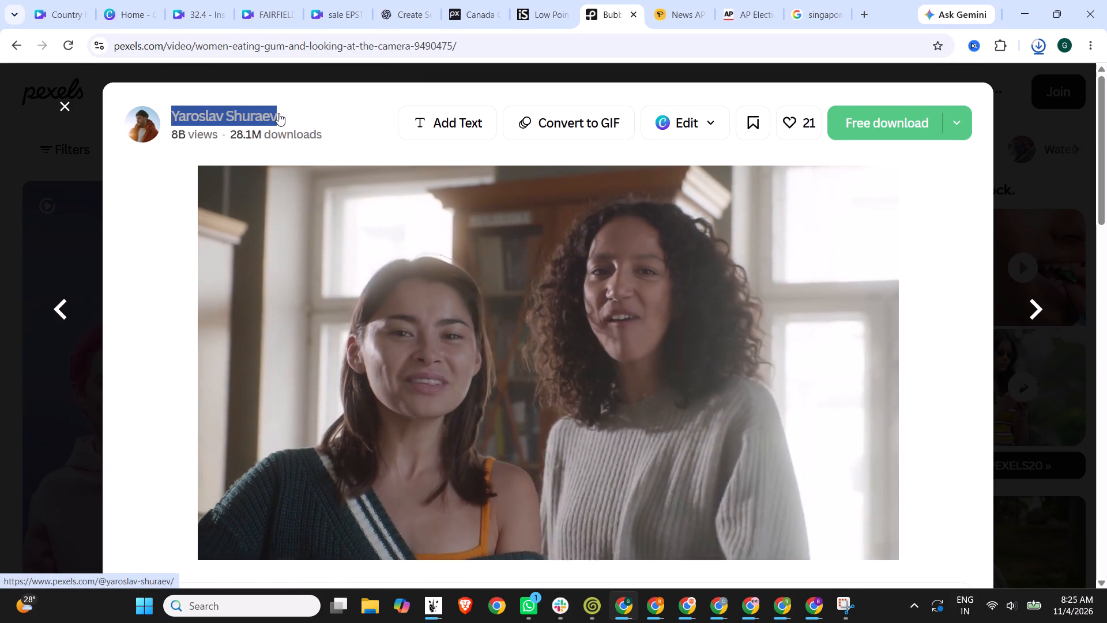
pyautogui.hotkey('ctrl', 'c')
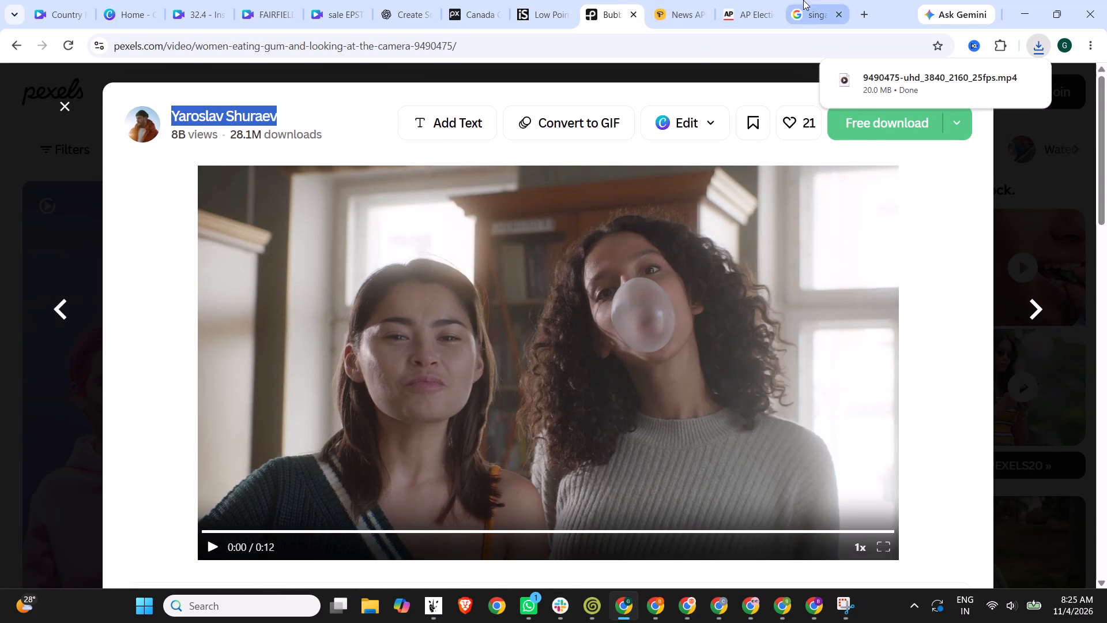
pyautogui.click(803, 0)
pyautogui.click(635, 52)
pyautogui.hotkey('ctrl', 'v')
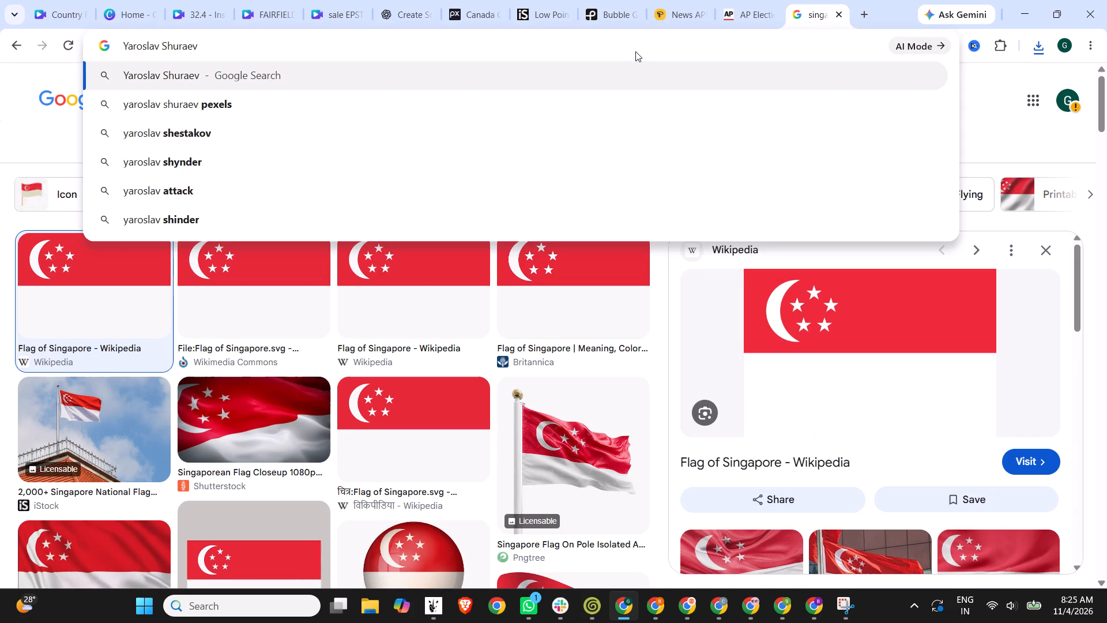
# Return to the Country Facts design, upload the downloaded bubble-gum clip and replace the Japanese torii gate footage with it.
pyautogui.click(70, 0)
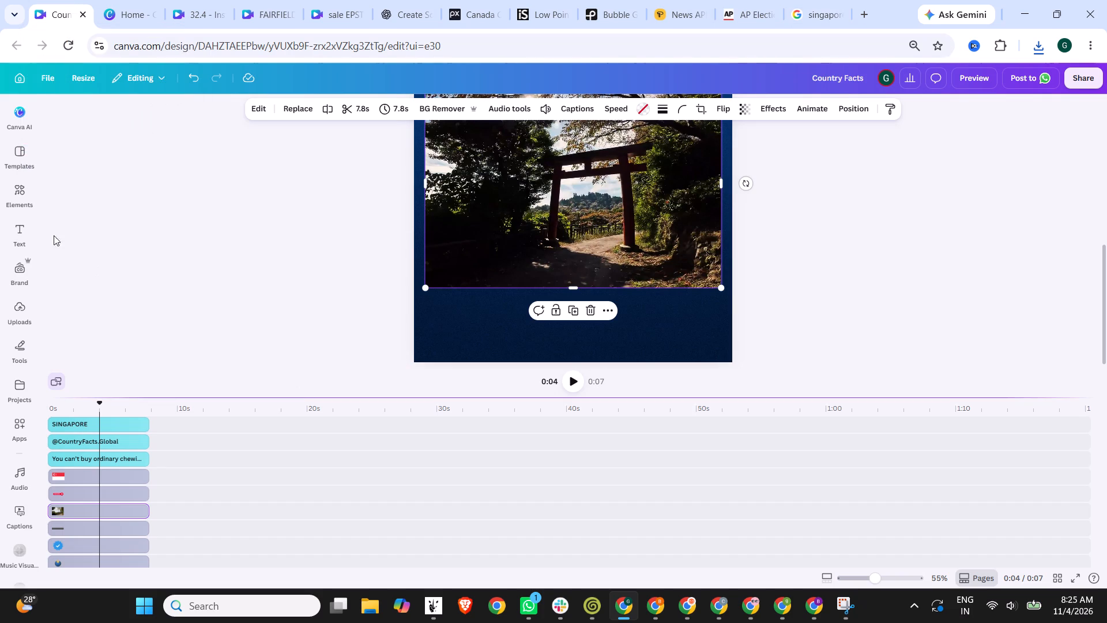
pyautogui.click(15, 199)
pyautogui.moveTo(15, 199); pyautogui.dragTo(20, 198)
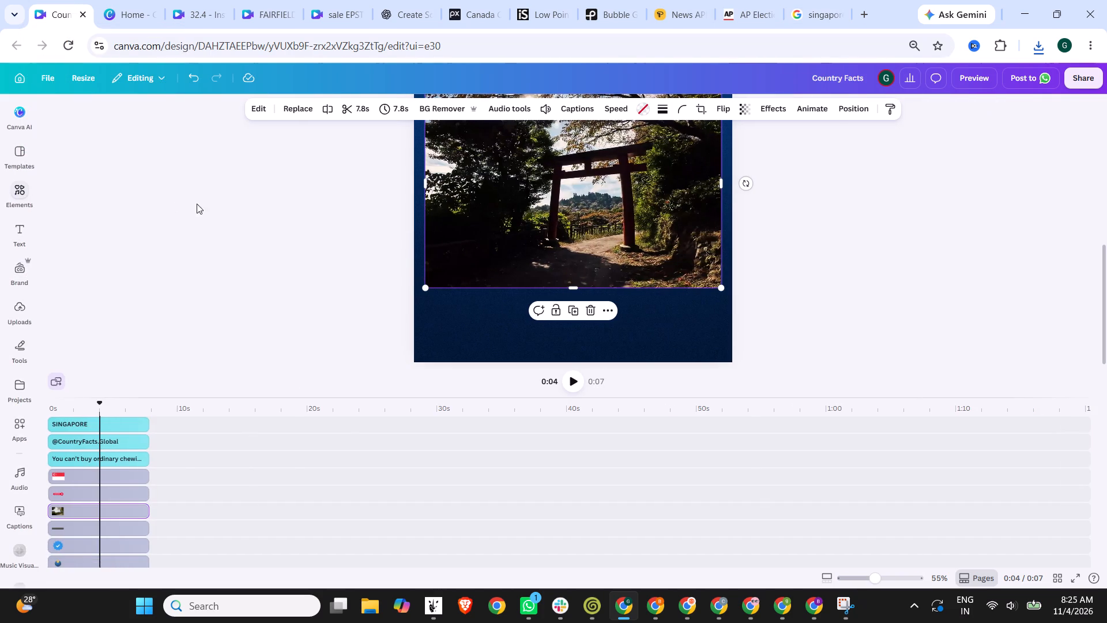
pyautogui.click(18, 190)
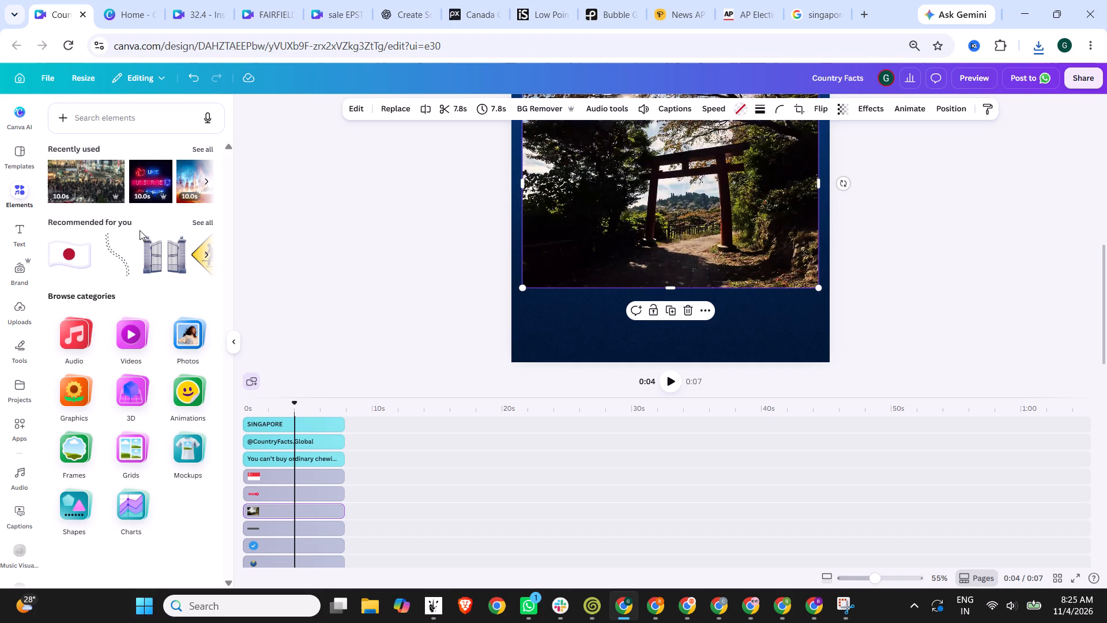
pyautogui.click(16, 299)
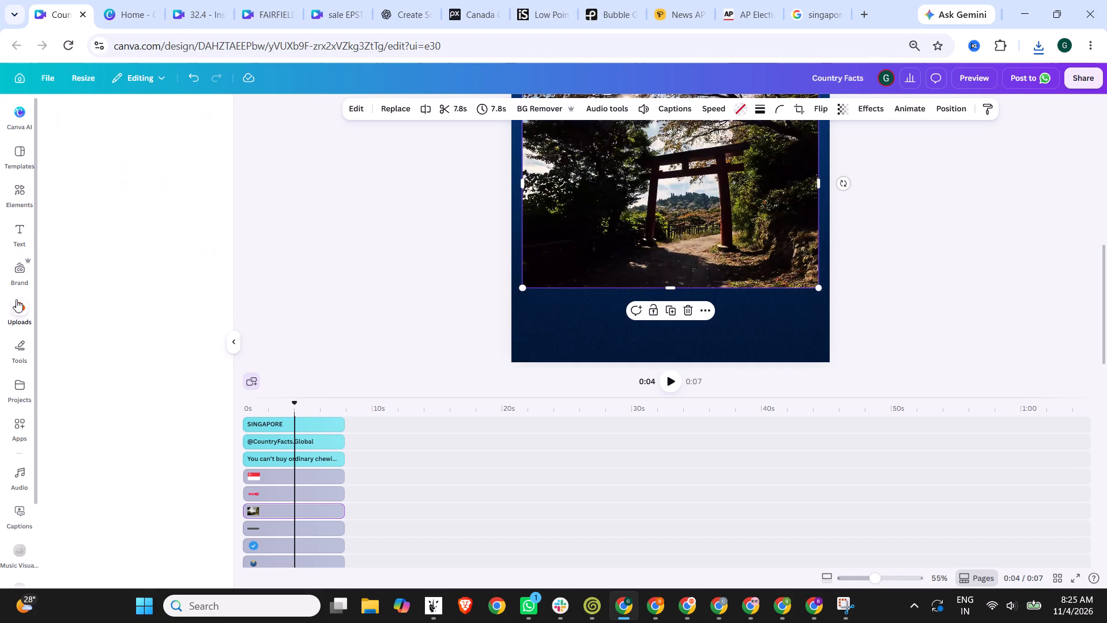
pyautogui.click(108, 155)
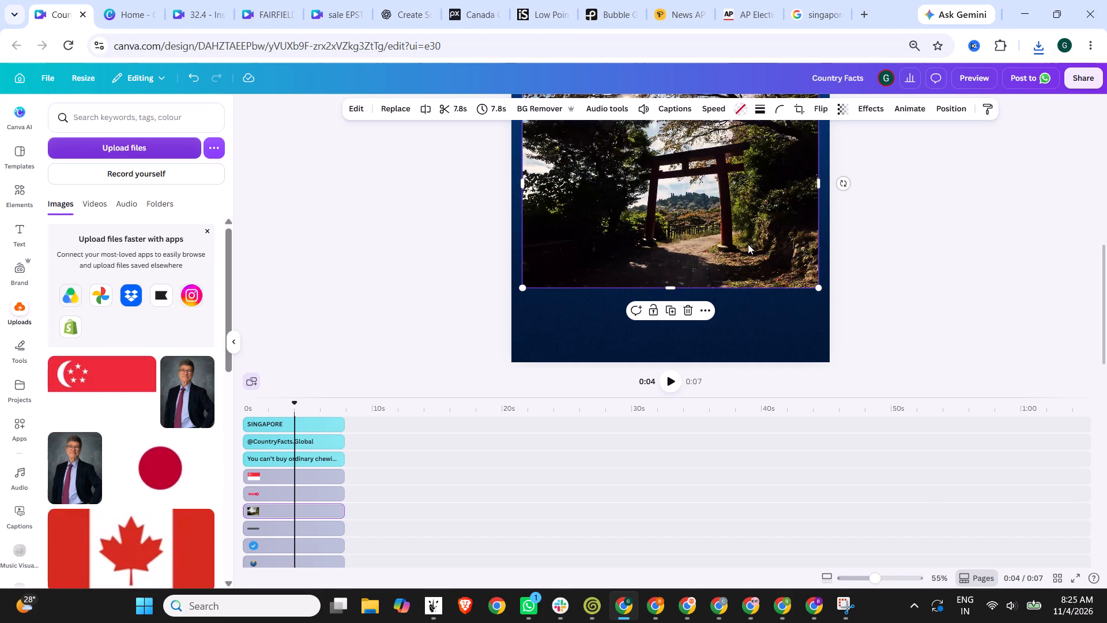
pyautogui.doubleClick(567, 343)
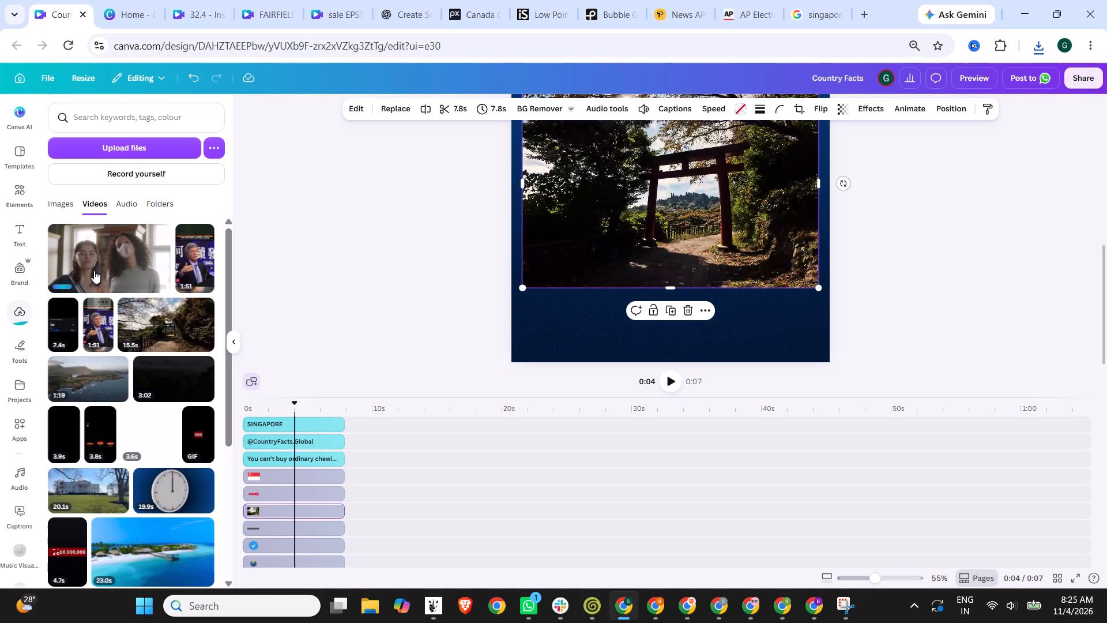
pyautogui.moveTo(93, 264); pyautogui.dragTo(609, 220)
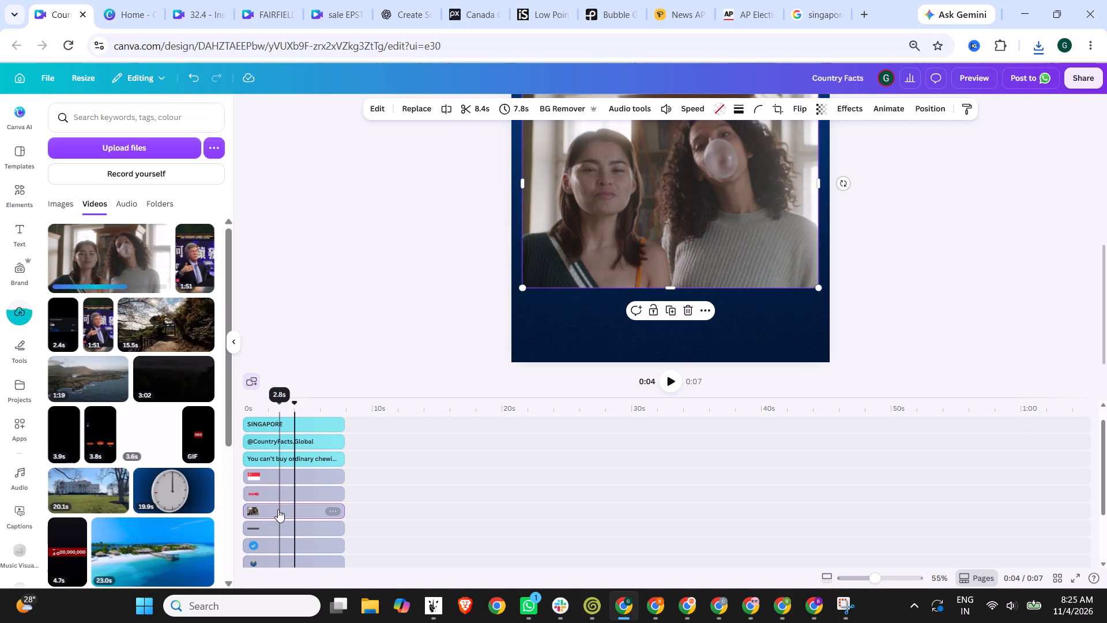
# Set the bubble-gum clip's video speed to 1.5 and trim its end to match the other layers at 7.8 s.
pyautogui.click(278, 509)
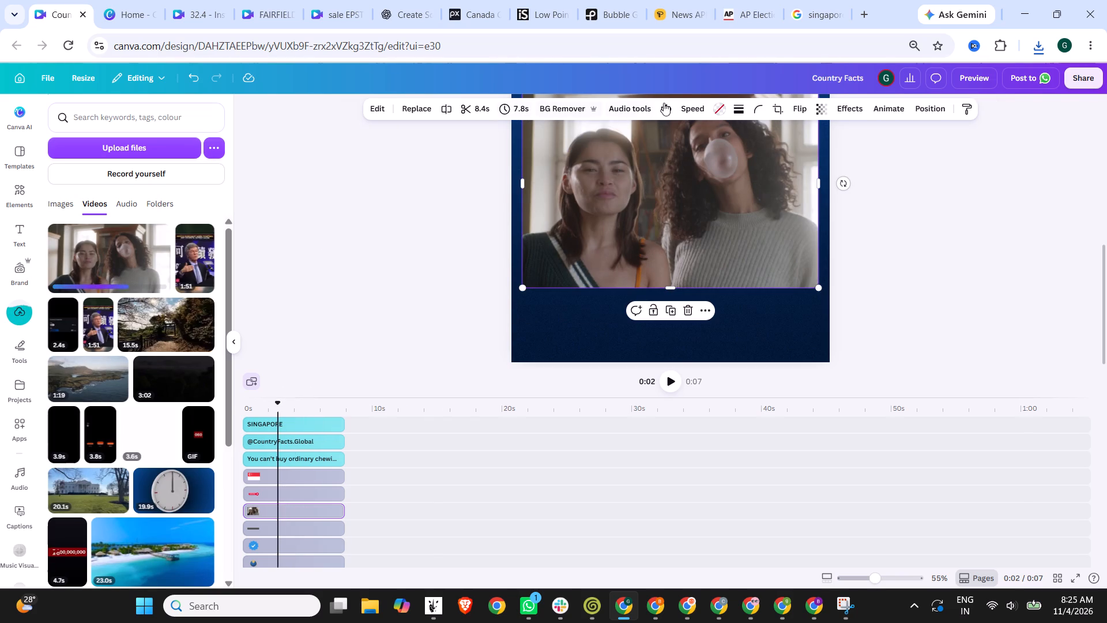
pyautogui.click(691, 110)
pyautogui.click(703, 151)
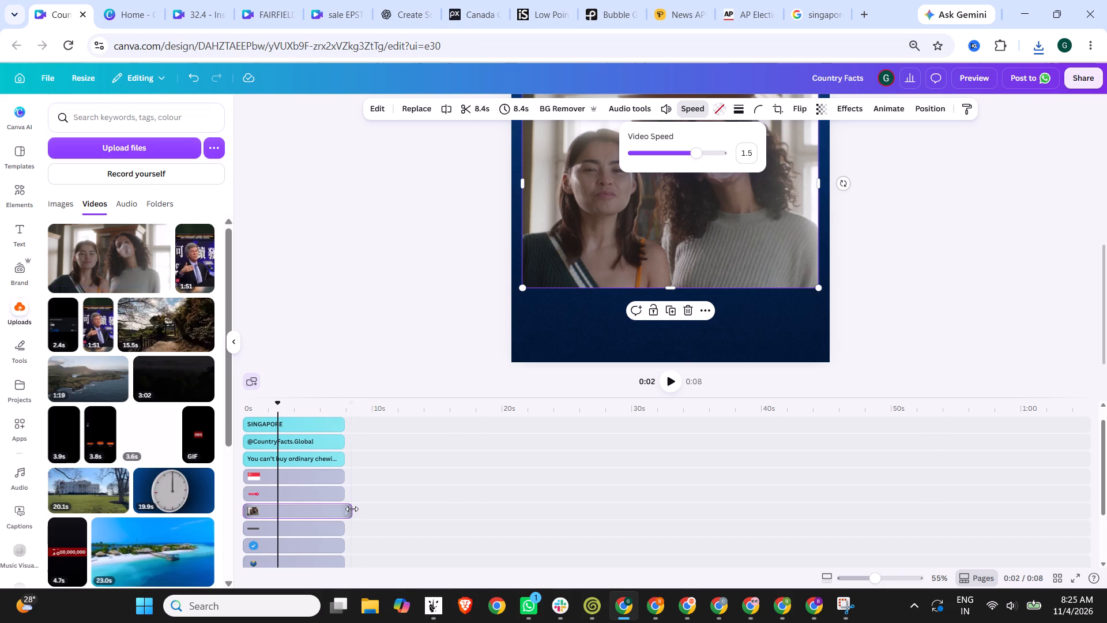
pyautogui.moveTo(352, 509); pyautogui.dragTo(342, 509)
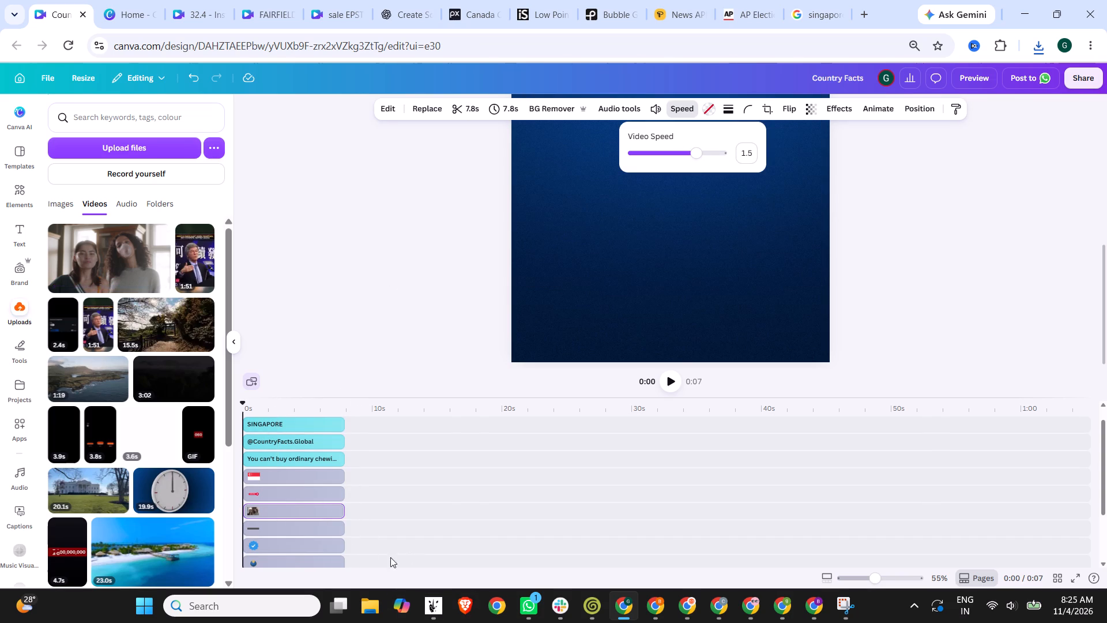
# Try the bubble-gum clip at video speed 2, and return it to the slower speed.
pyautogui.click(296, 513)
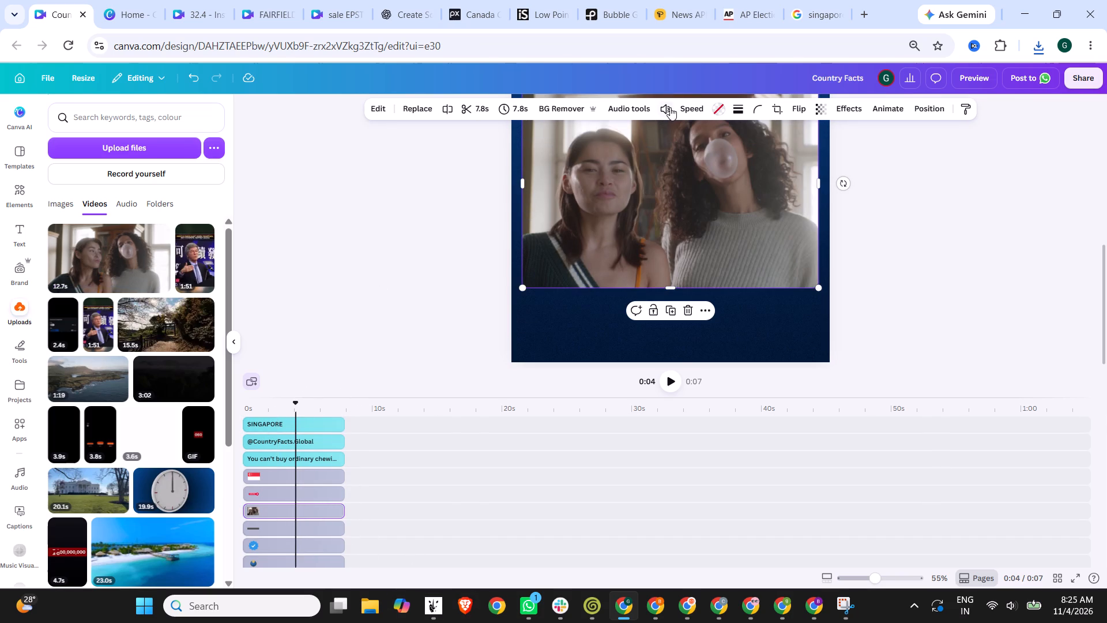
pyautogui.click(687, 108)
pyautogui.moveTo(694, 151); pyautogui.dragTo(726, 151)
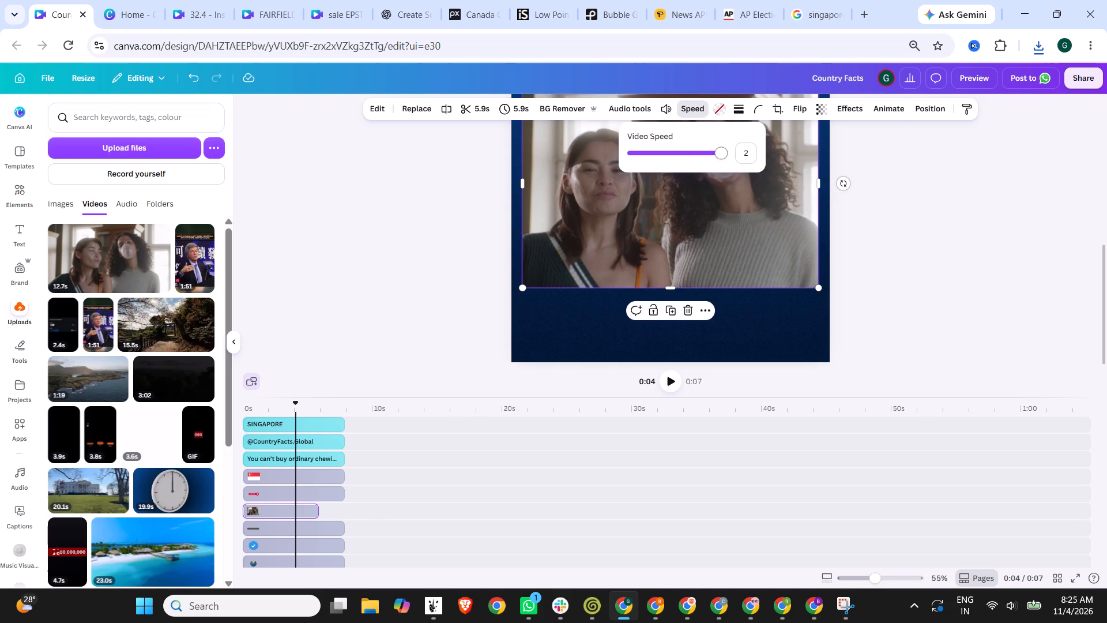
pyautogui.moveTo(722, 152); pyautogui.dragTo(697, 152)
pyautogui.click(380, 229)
# Play the Singapore video from near its start, check the text and clip, and watch the full preview.
pyautogui.click(254, 405)
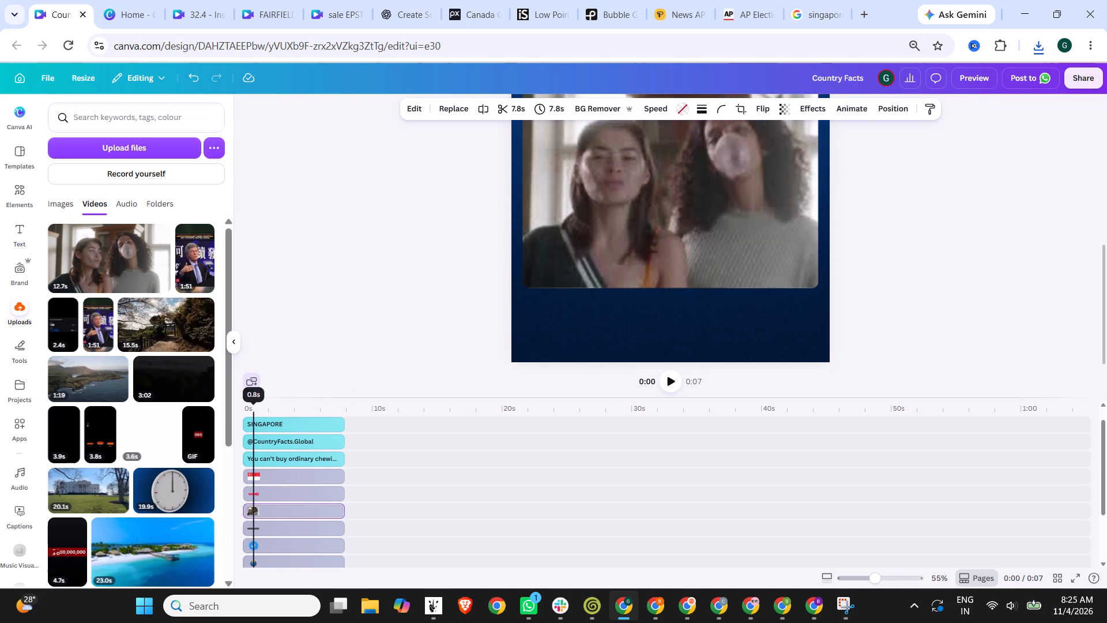
pyautogui.click(668, 375)
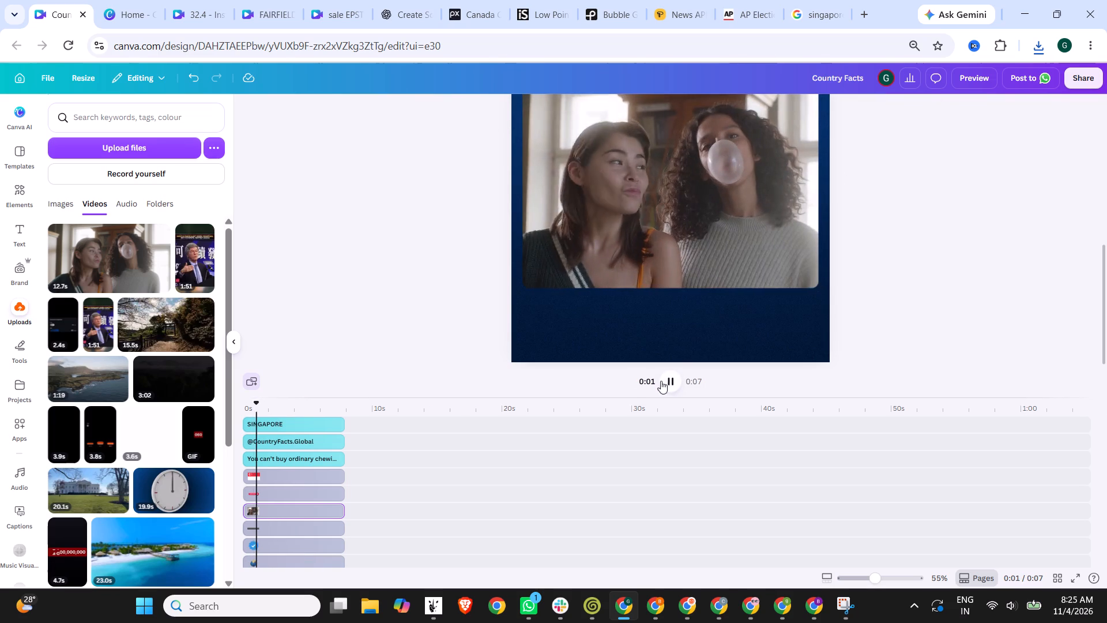
pyautogui.click(665, 380)
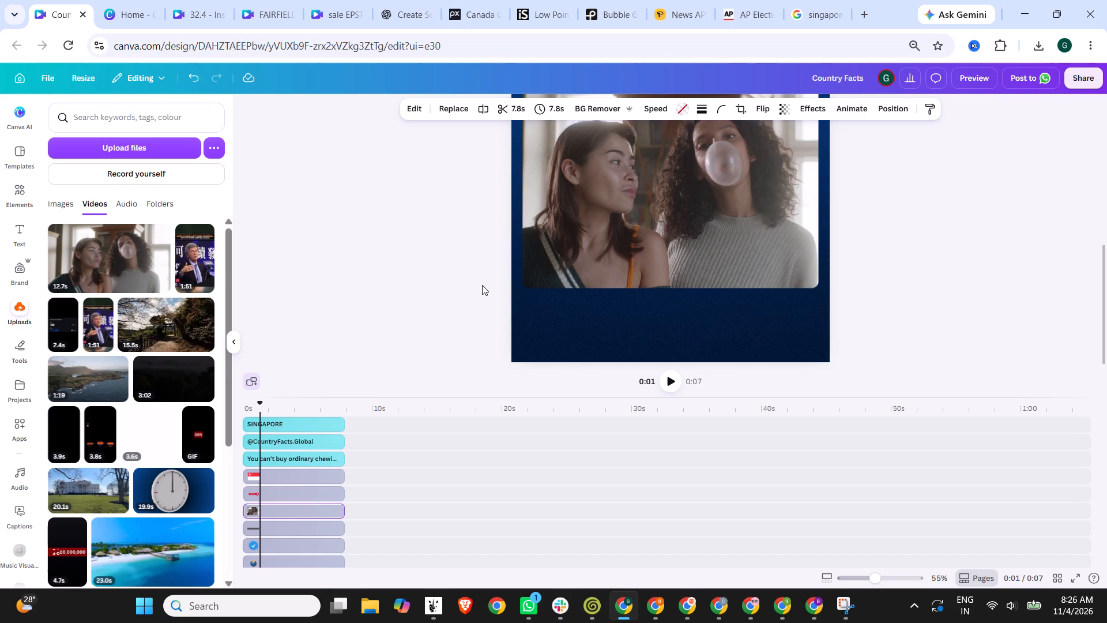
pyautogui.scroll(4, 492, 284)
pyautogui.scroll(-2, 492, 284)
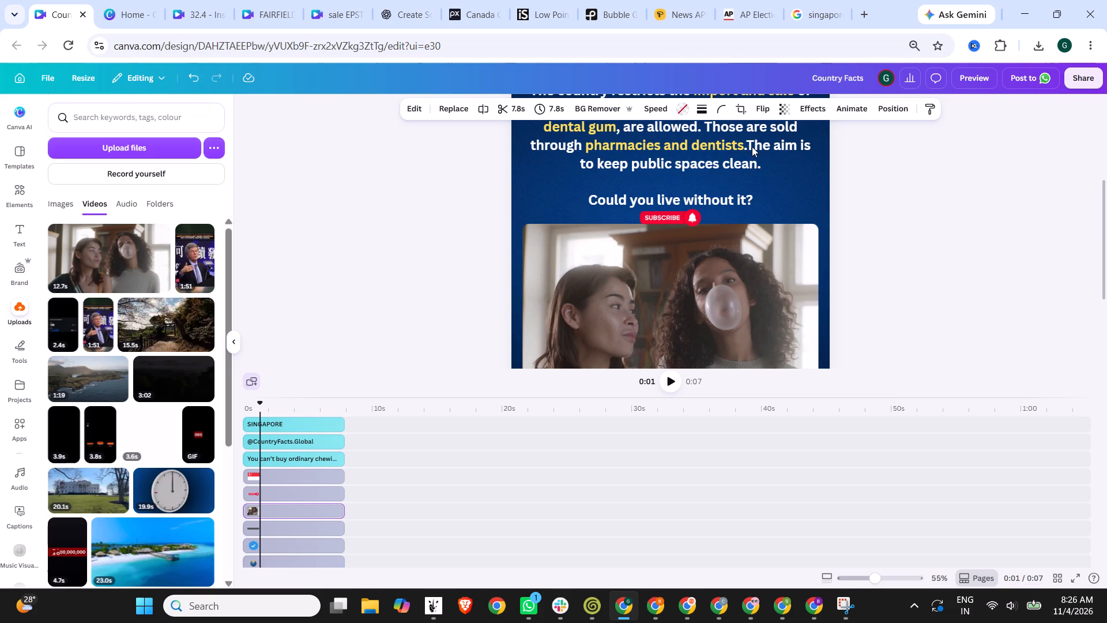
pyautogui.click(668, 388)
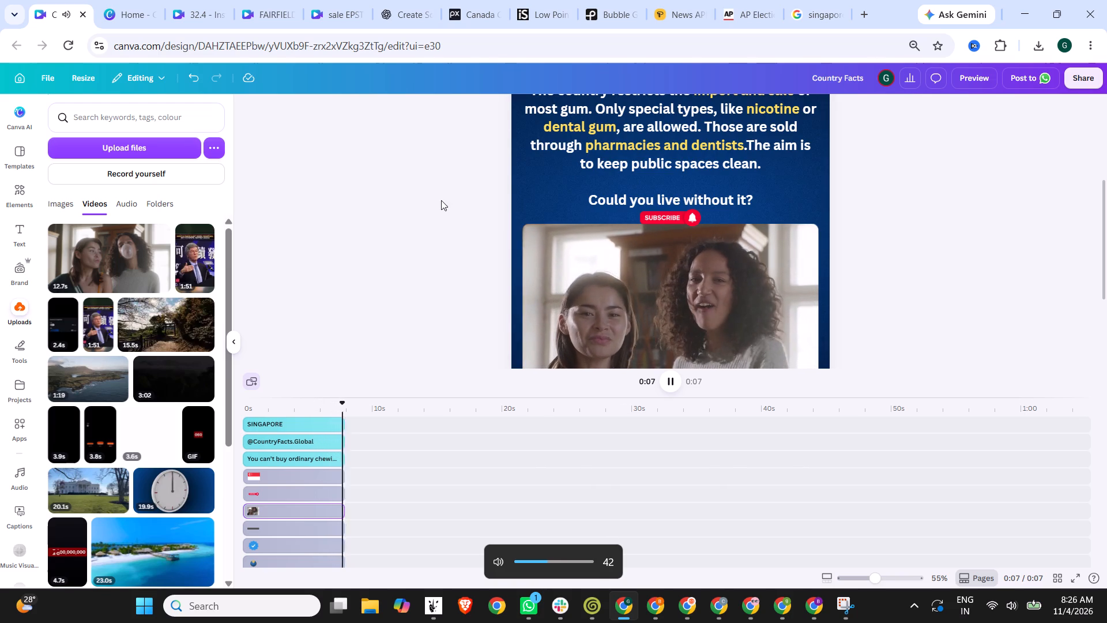
pyautogui.click(441, 200)
pyautogui.scroll(3, 419, 378)
pyautogui.scroll(3, 841, 307)
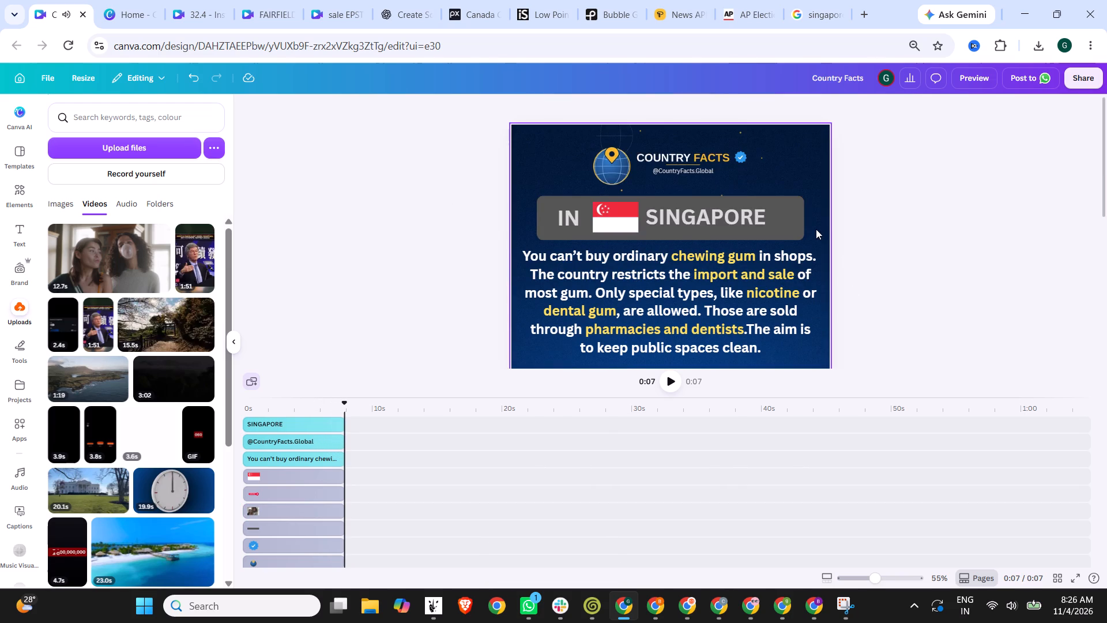
pyautogui.scroll(-4, 816, 229)
pyautogui.click(976, 76)
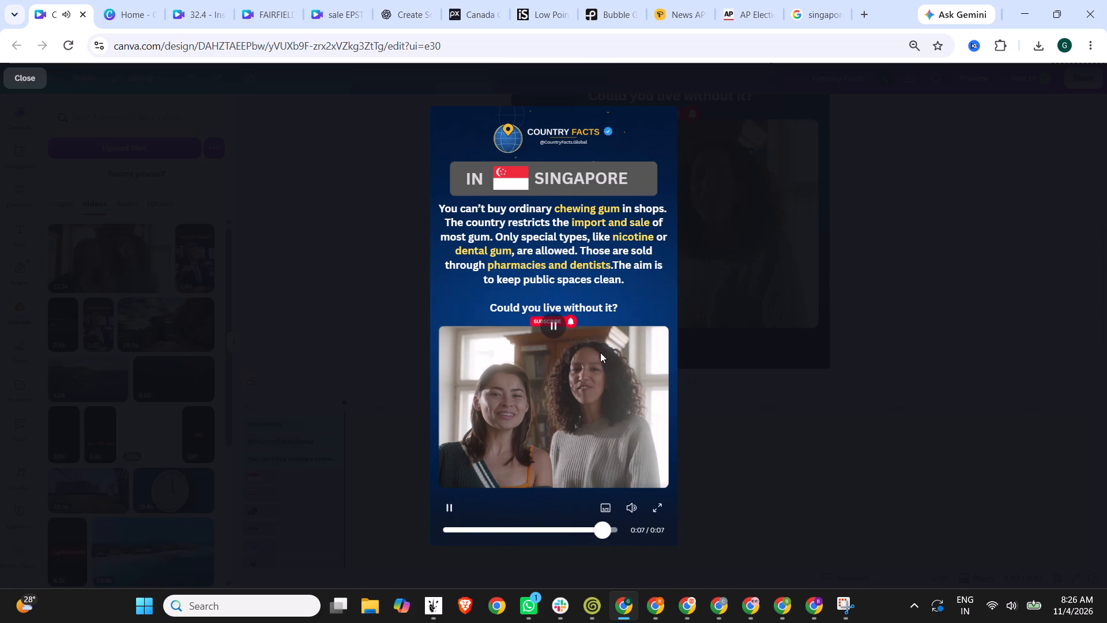
pyautogui.click(937, 263)
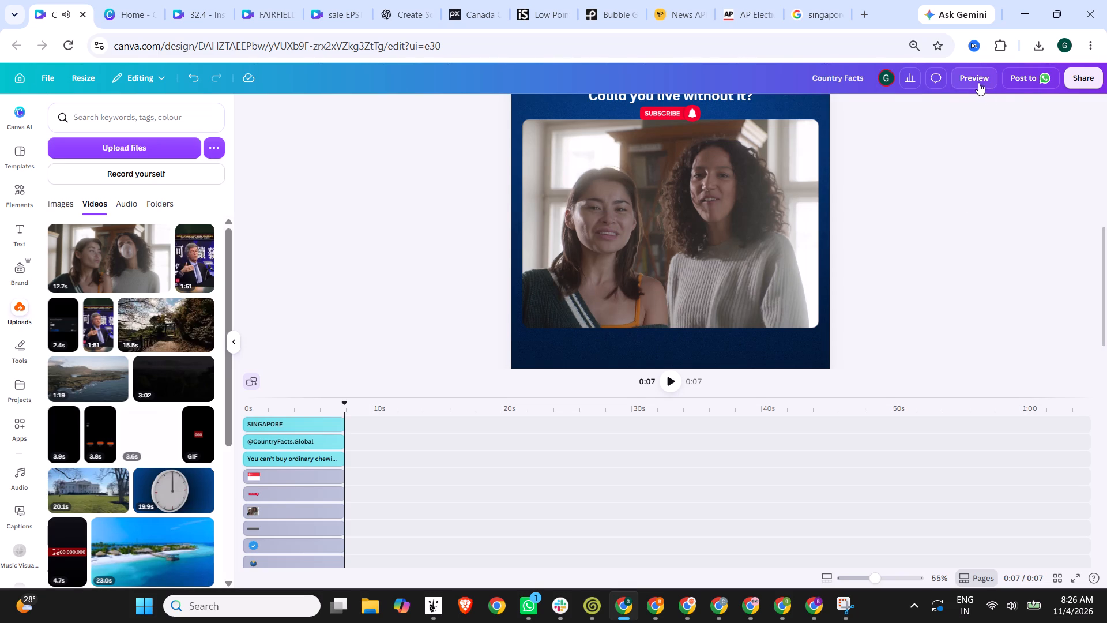
# Download the finished Singapore design as an MP4 video at 1080p quality.
pyautogui.scroll(3, 1011, 168)
pyautogui.click(1081, 79)
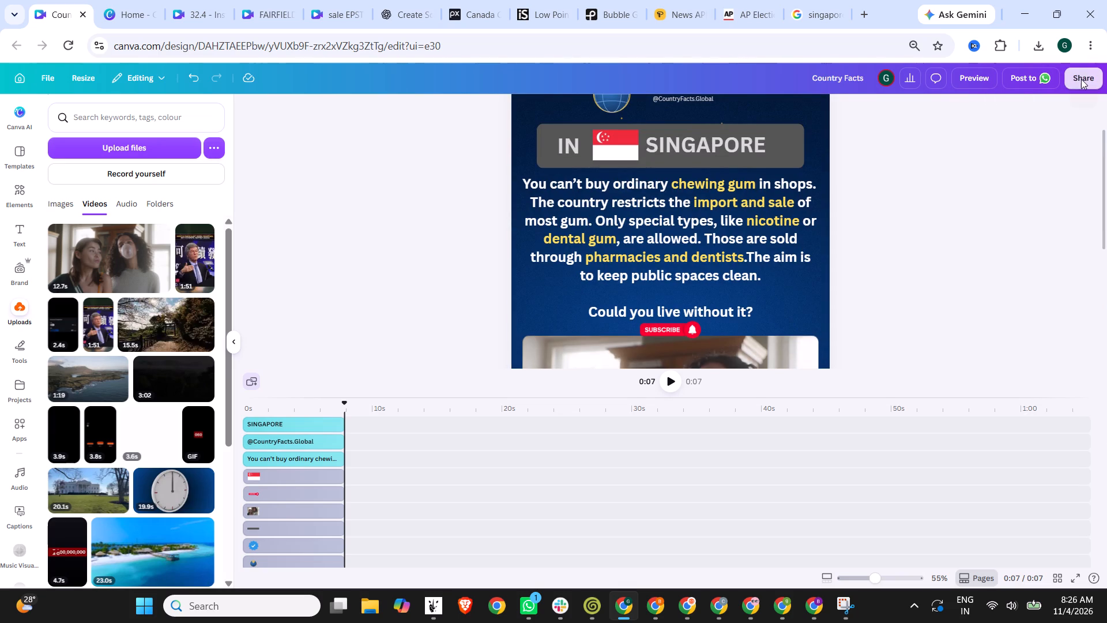
pyautogui.click(915, 339)
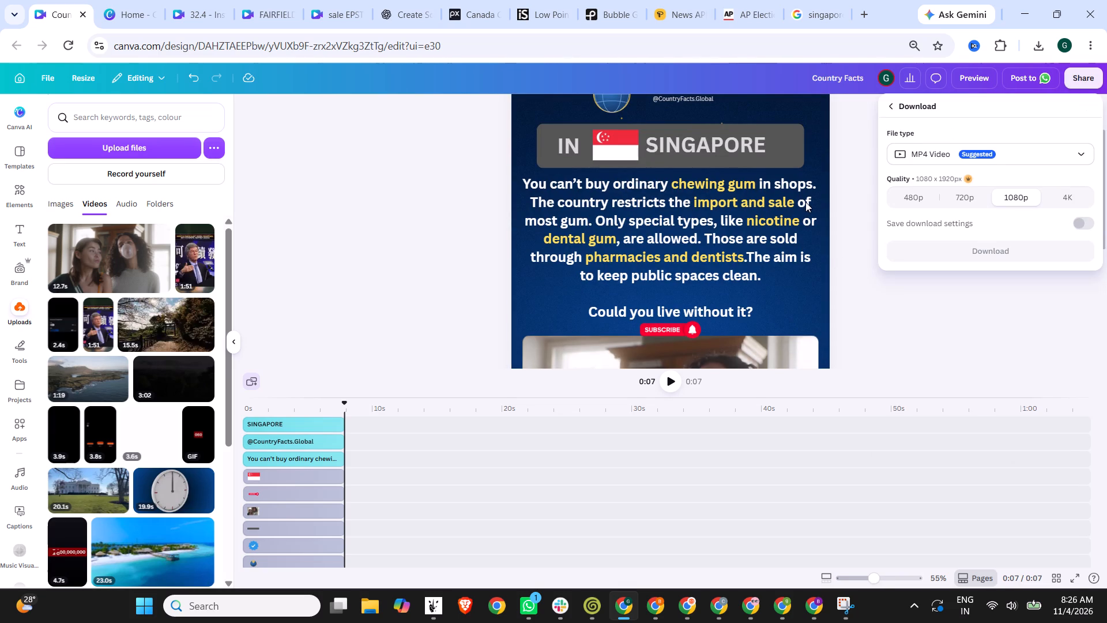
pyautogui.click(960, 252)
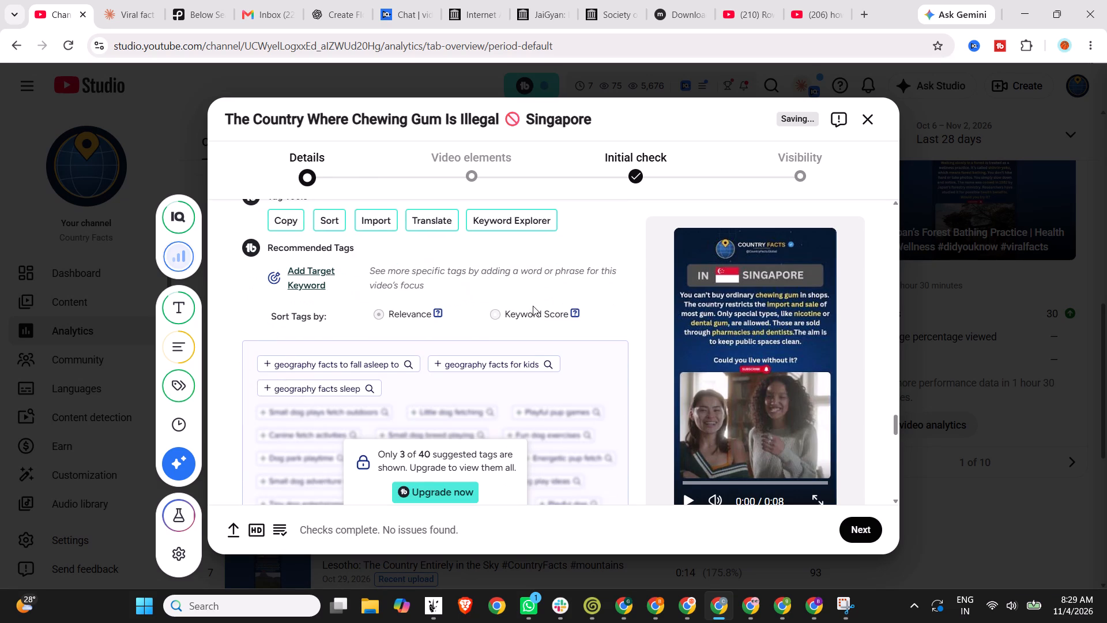
pyautogui.scroll(-7, 533, 306)
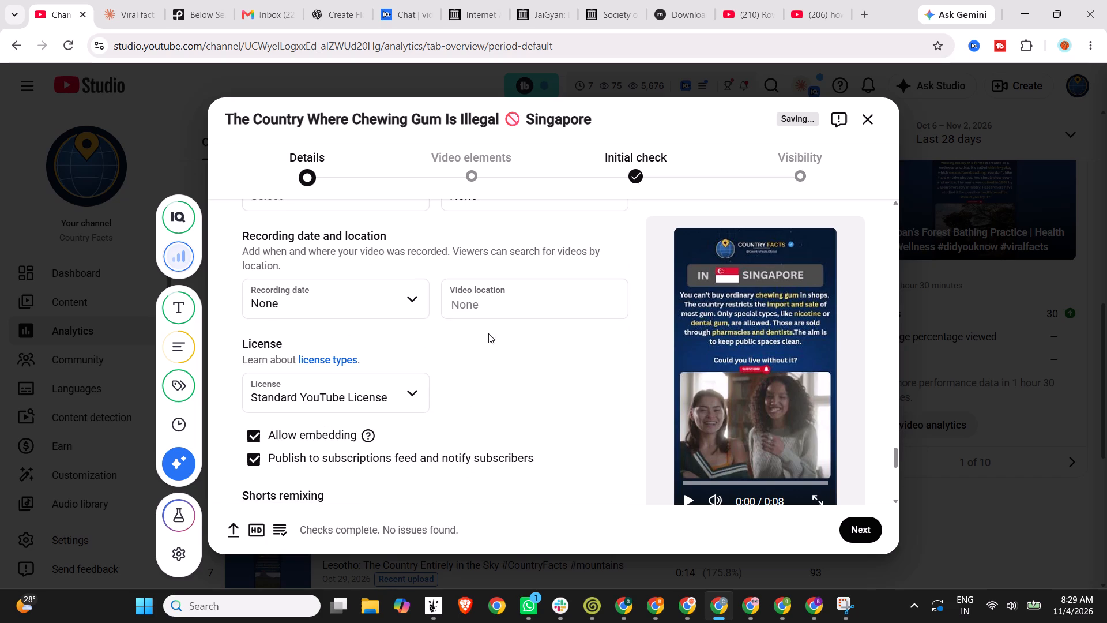
pyautogui.scroll(-3, 442, 435)
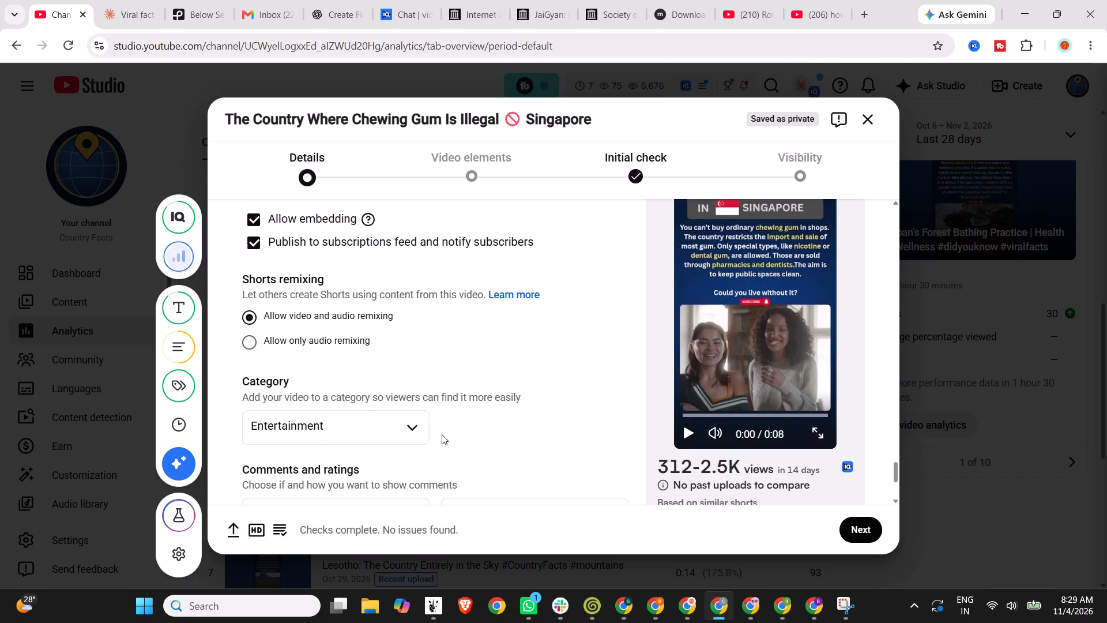
pyautogui.scroll(-5, 464, 374)
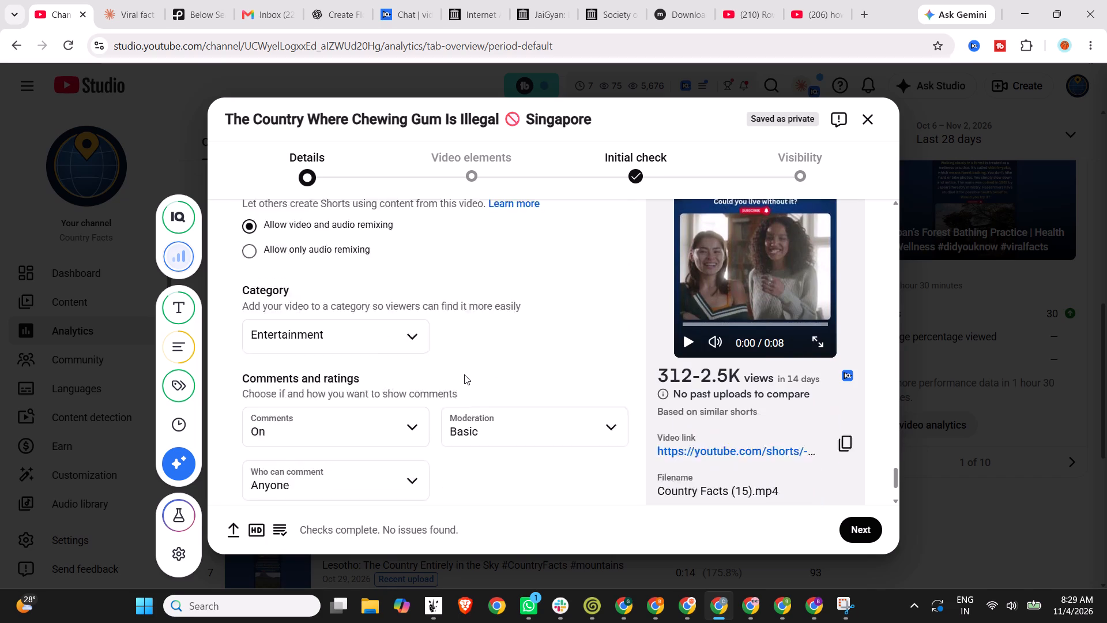
pyautogui.scroll(15, 464, 374)
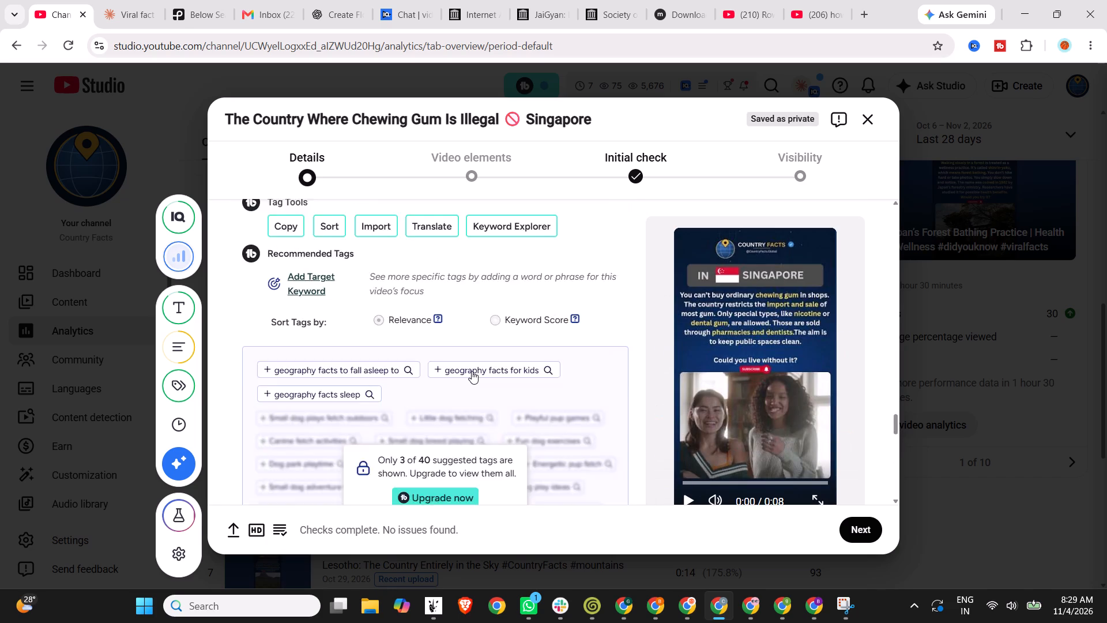
pyautogui.scroll(13, 472, 371)
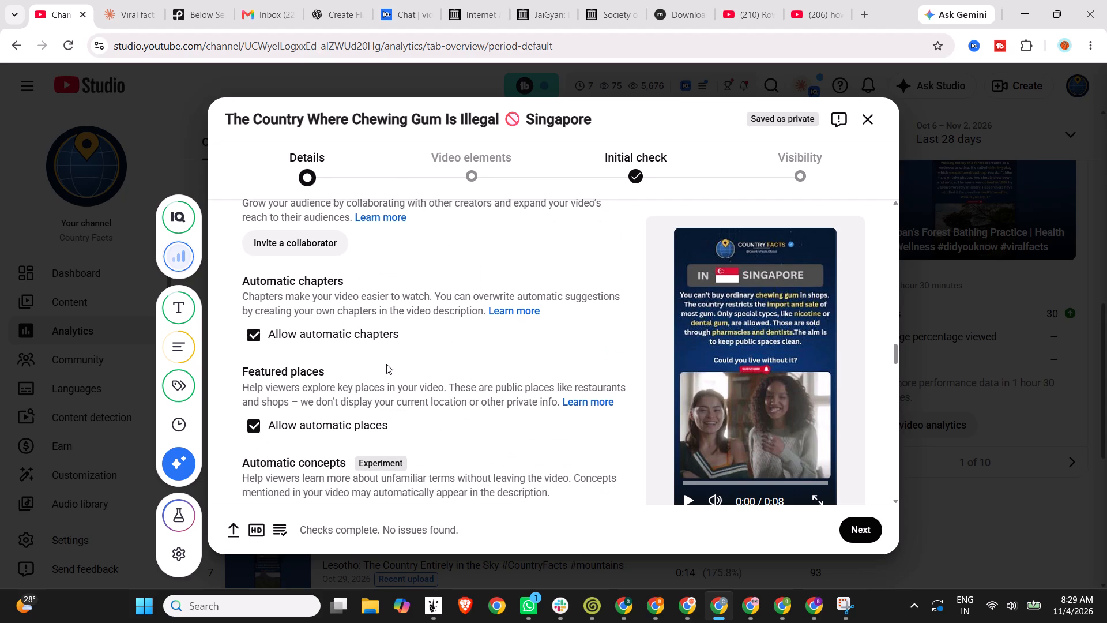
pyautogui.scroll(-20, 386, 364)
pyautogui.scroll(-8, 386, 364)
pyautogui.scroll(3, 385, 364)
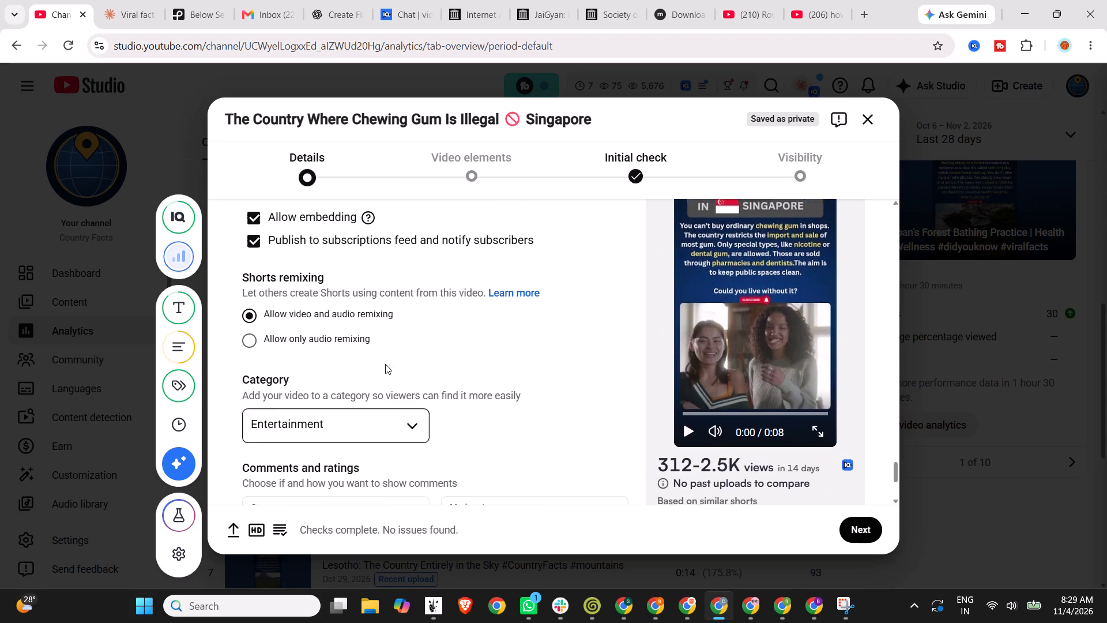
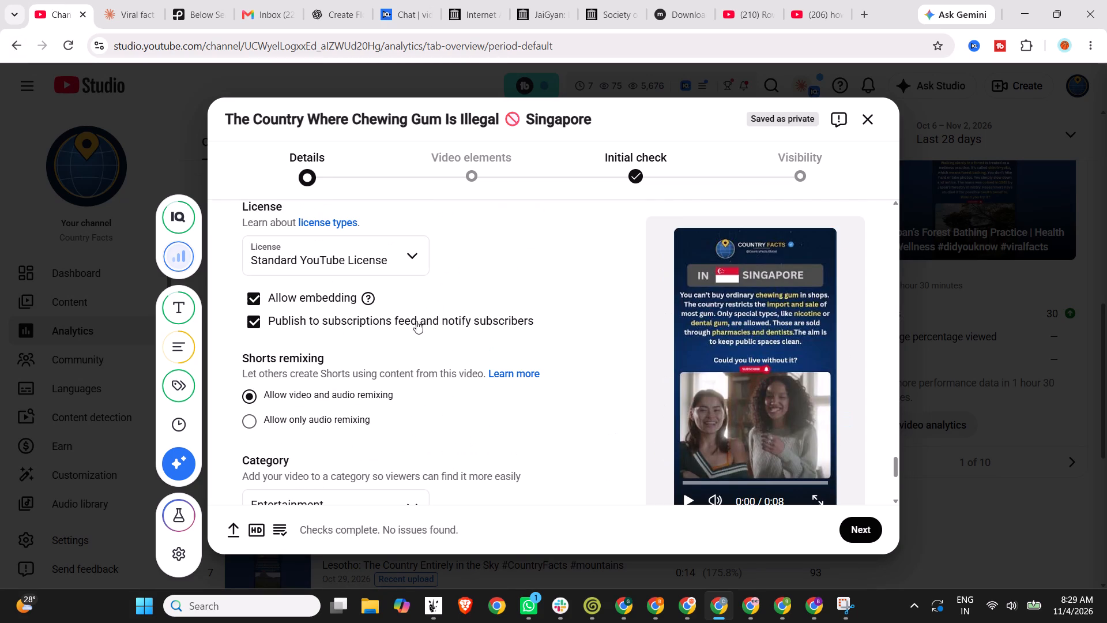
# Set Shorts remixing to allow only audio remixing and keep embedding allowed for the video.
pyautogui.click(308, 292)
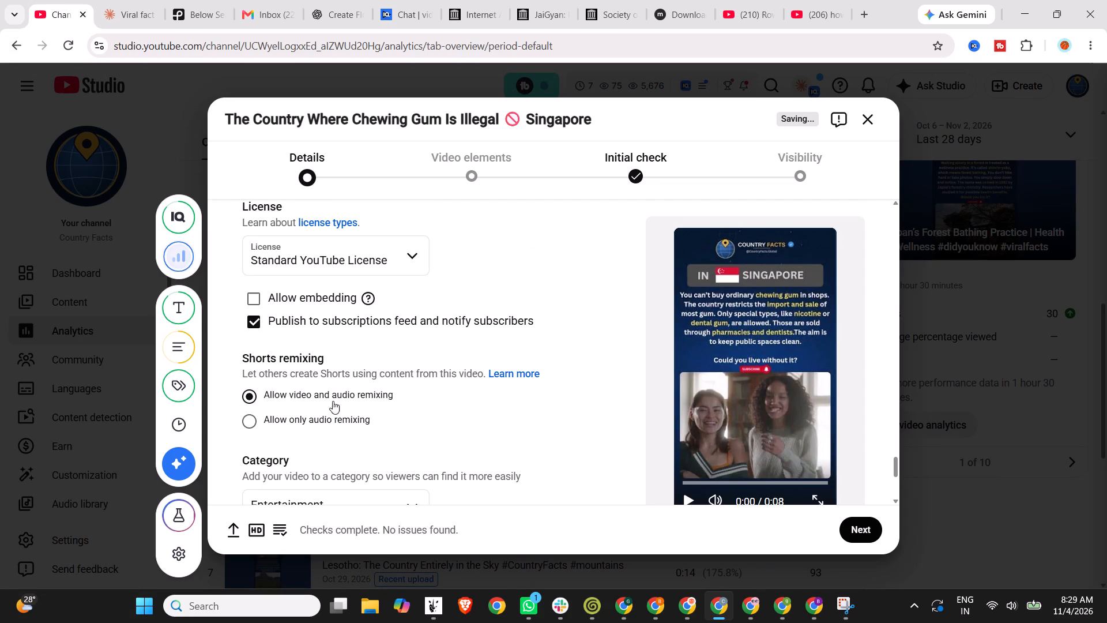
pyautogui.click(333, 420)
pyautogui.click(311, 295)
# Review the full tag list and the remaining details, including language, recording date, license, Shorts remixing and category.
pyautogui.scroll(3, 485, 288)
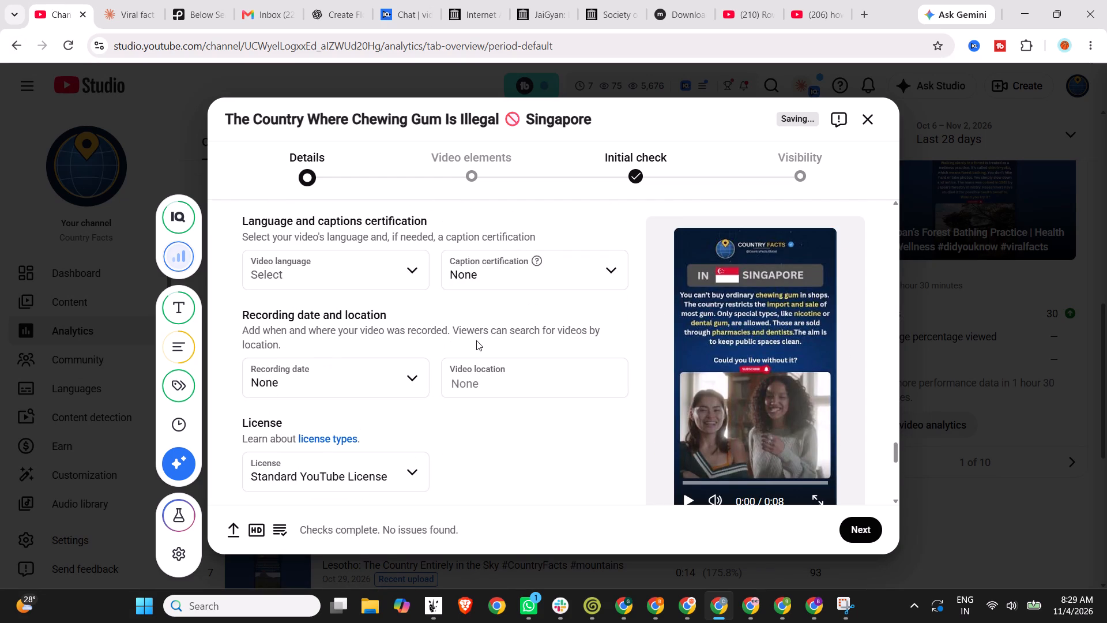
pyautogui.scroll(7, 476, 340)
pyautogui.scroll(-3, 476, 340)
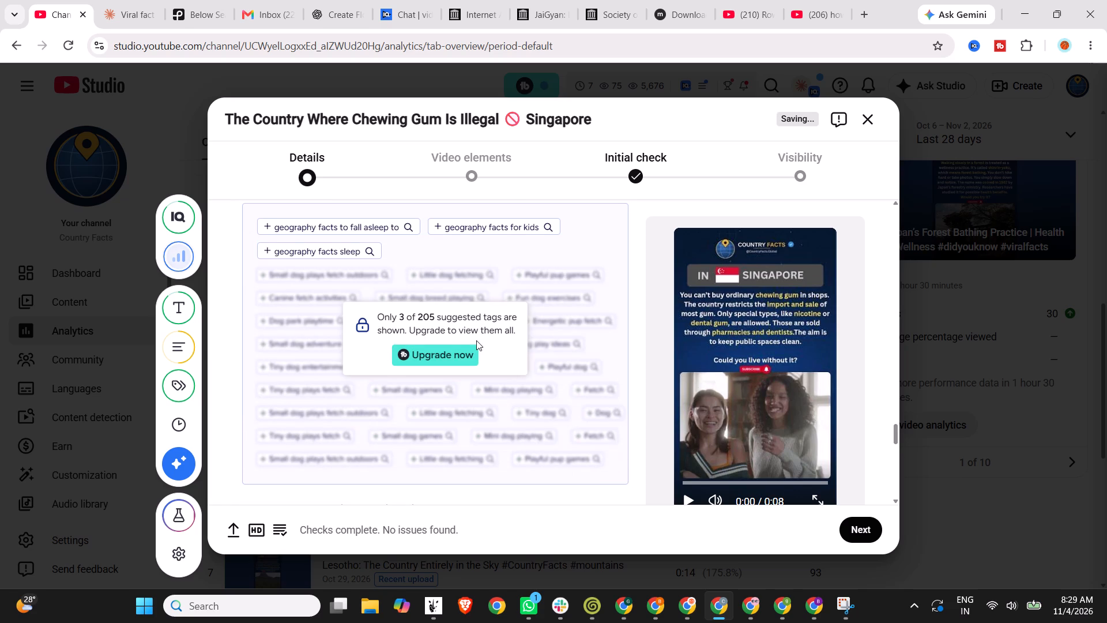
pyautogui.scroll(13, 445, 371)
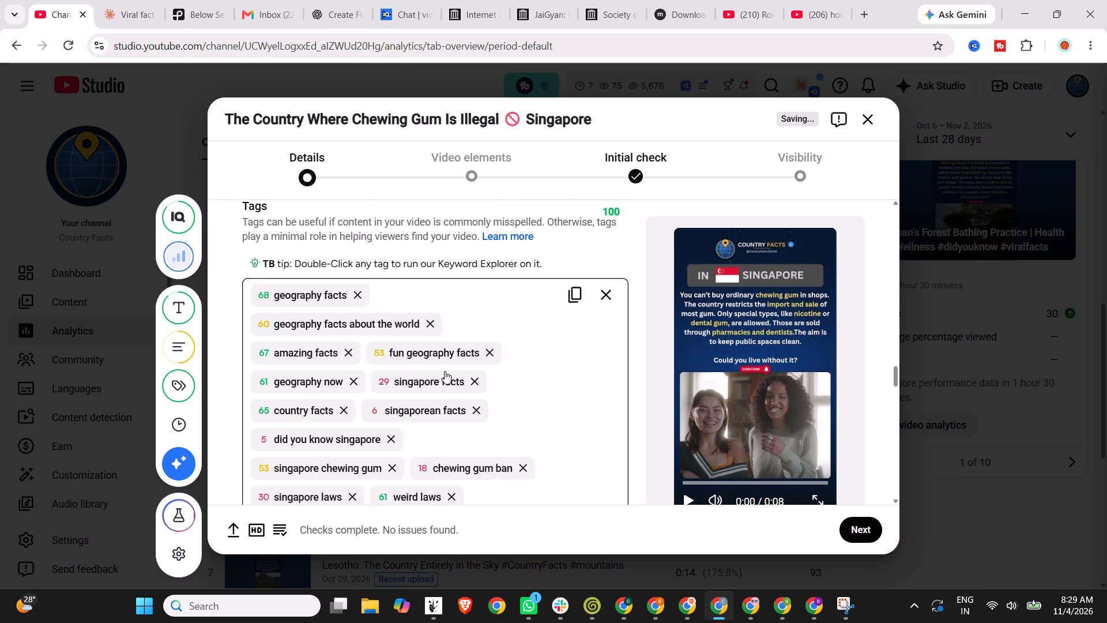
pyautogui.scroll(-6, 445, 371)
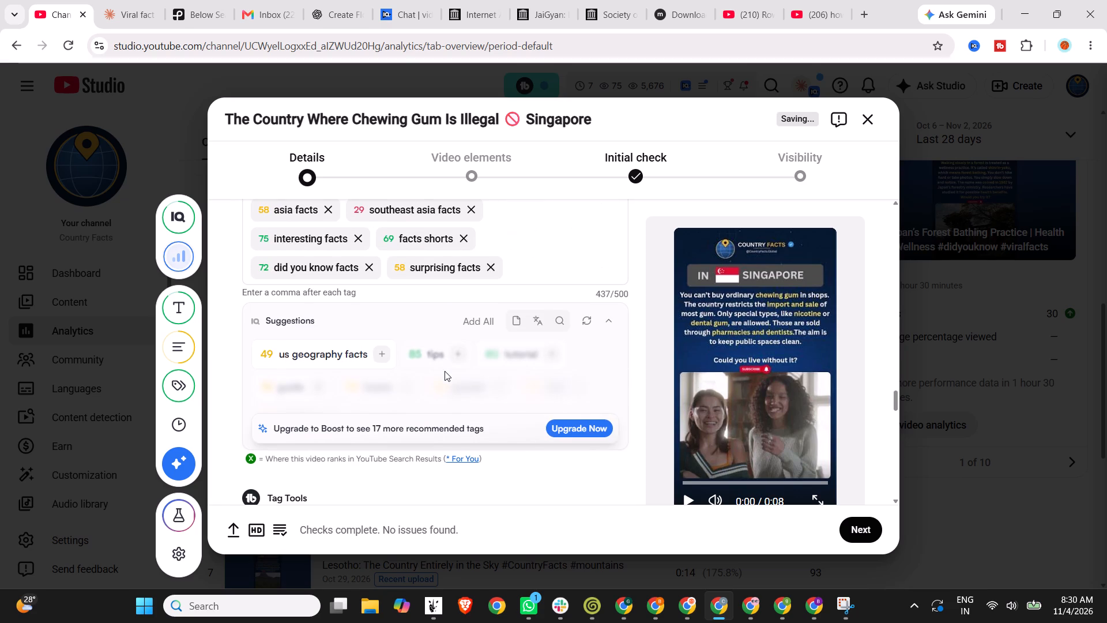
pyautogui.scroll(5, 529, 369)
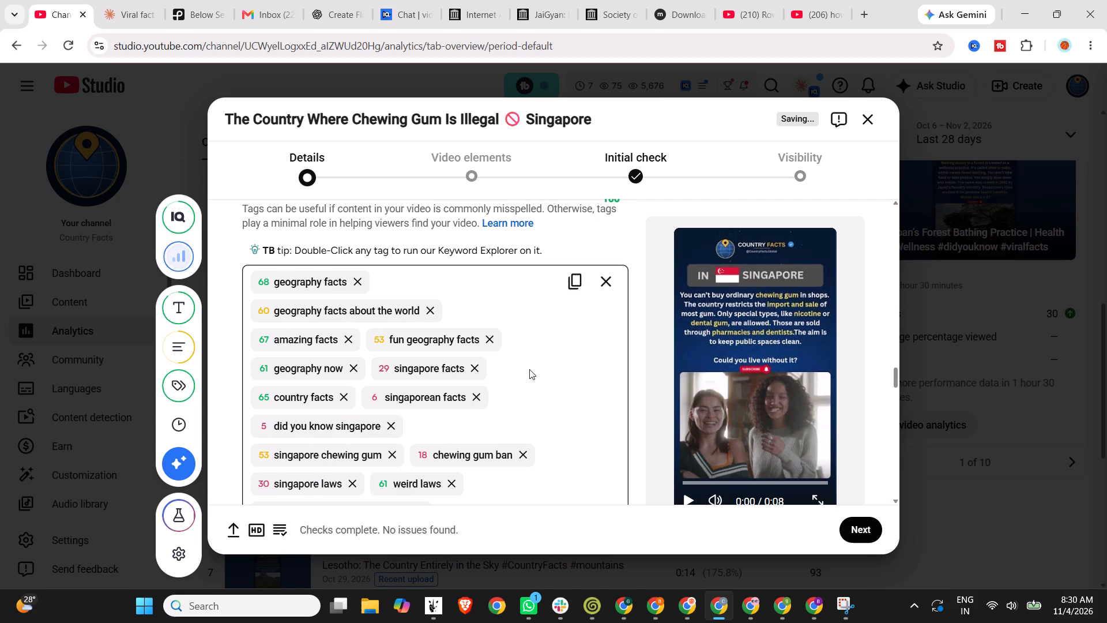
pyautogui.scroll(-2, 529, 369)
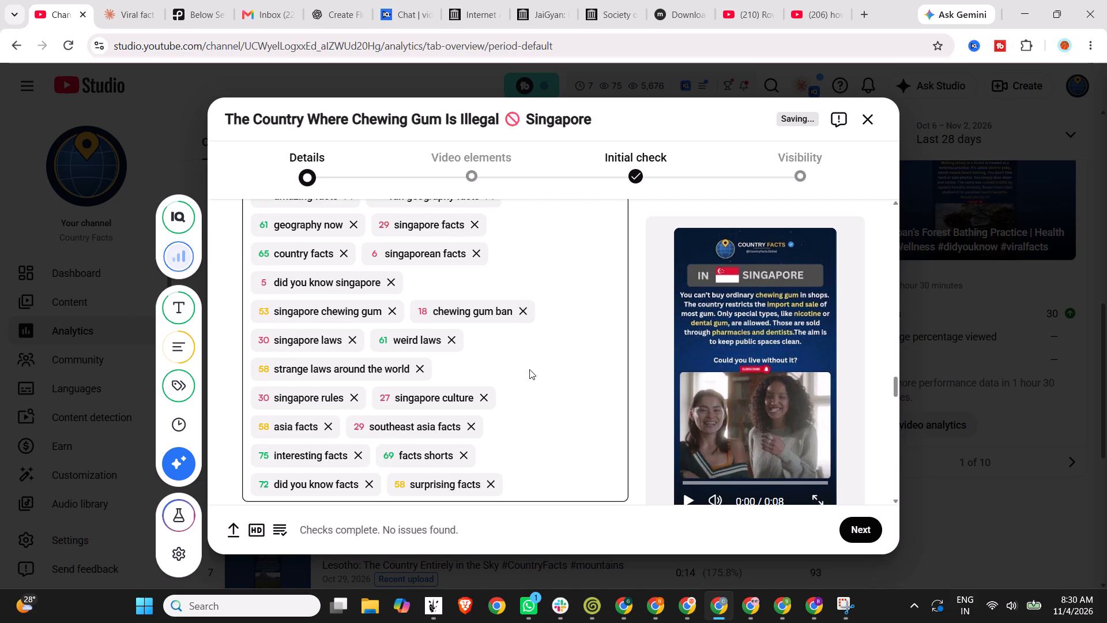
pyautogui.scroll(-1, 529, 369)
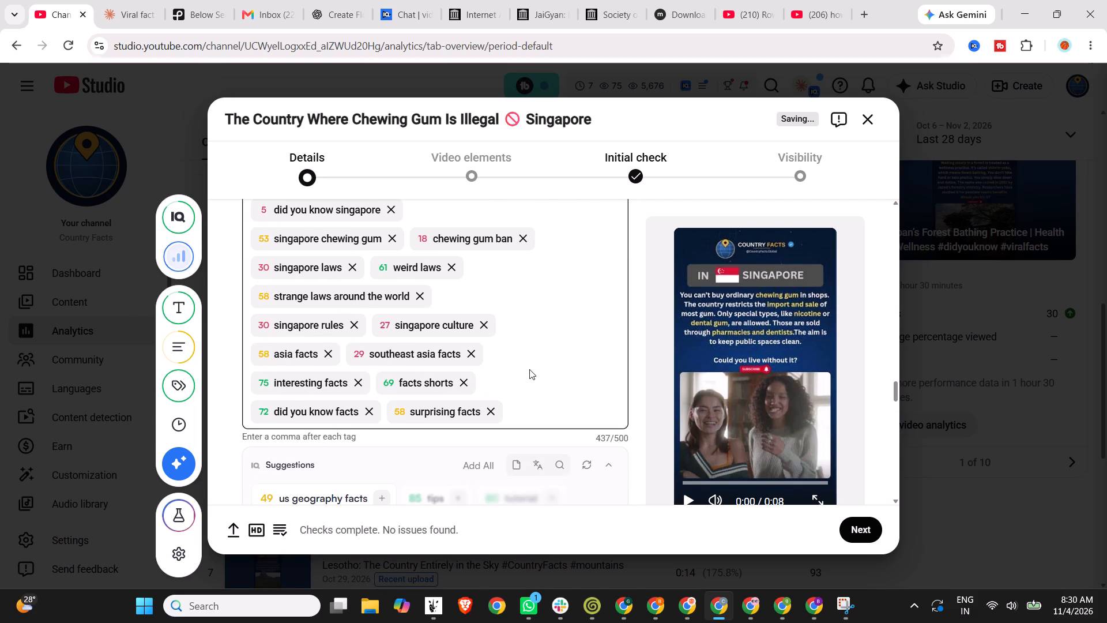
pyautogui.scroll(-15, 529, 369)
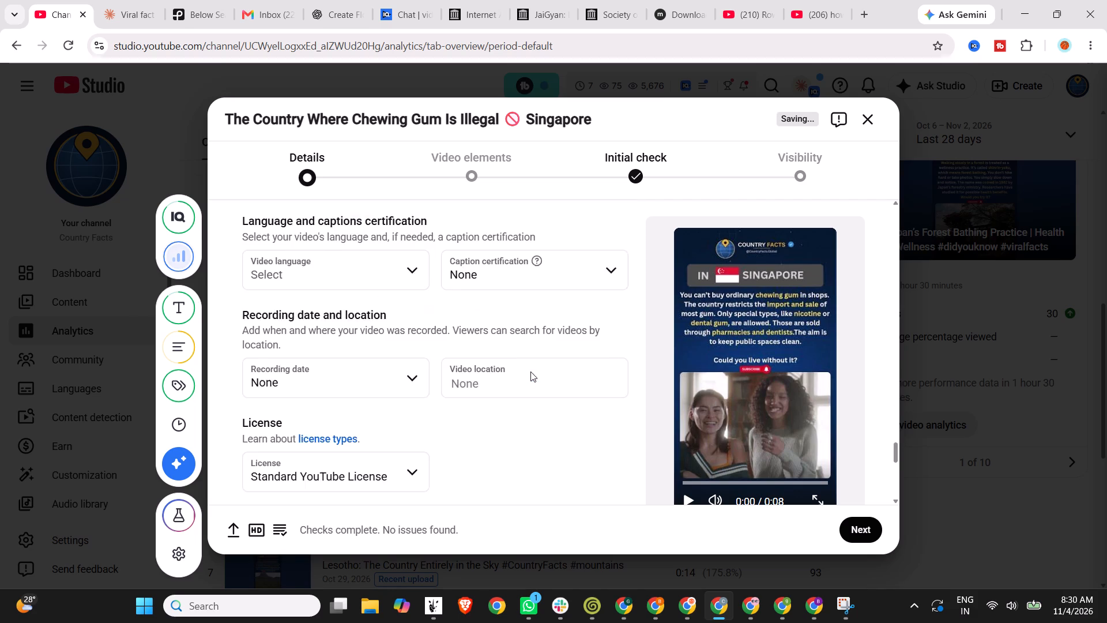
pyautogui.scroll(-7, 530, 371)
pyautogui.scroll(4, 559, 418)
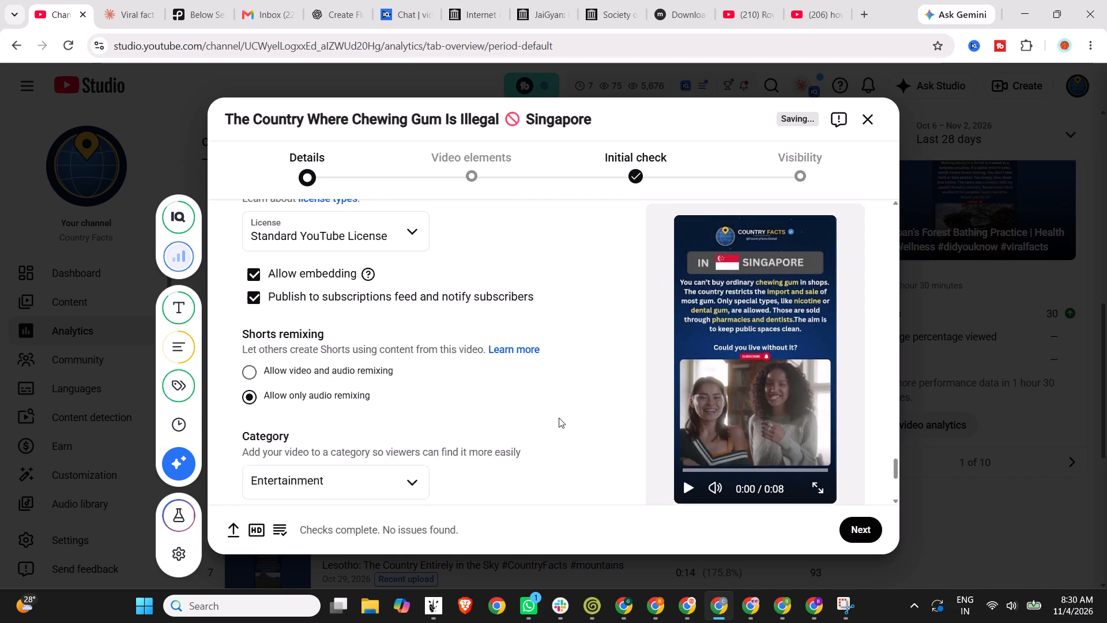
pyautogui.scroll(-2, 559, 418)
pyautogui.scroll(3, 559, 418)
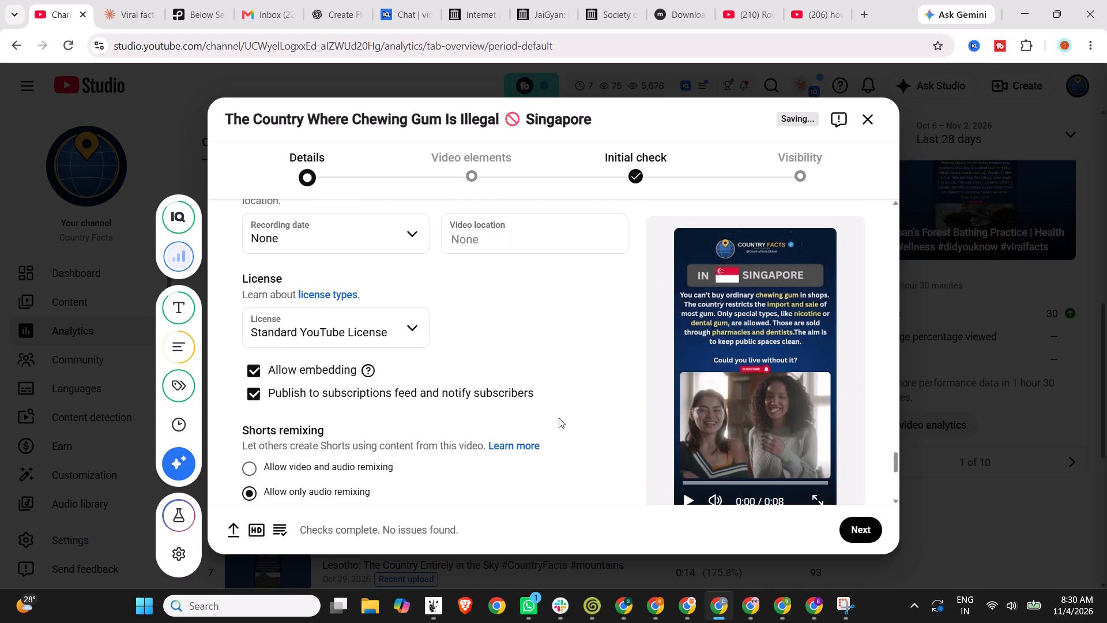
# Advance the upload from Details to the Video elements stage.
pyautogui.click(860, 530)
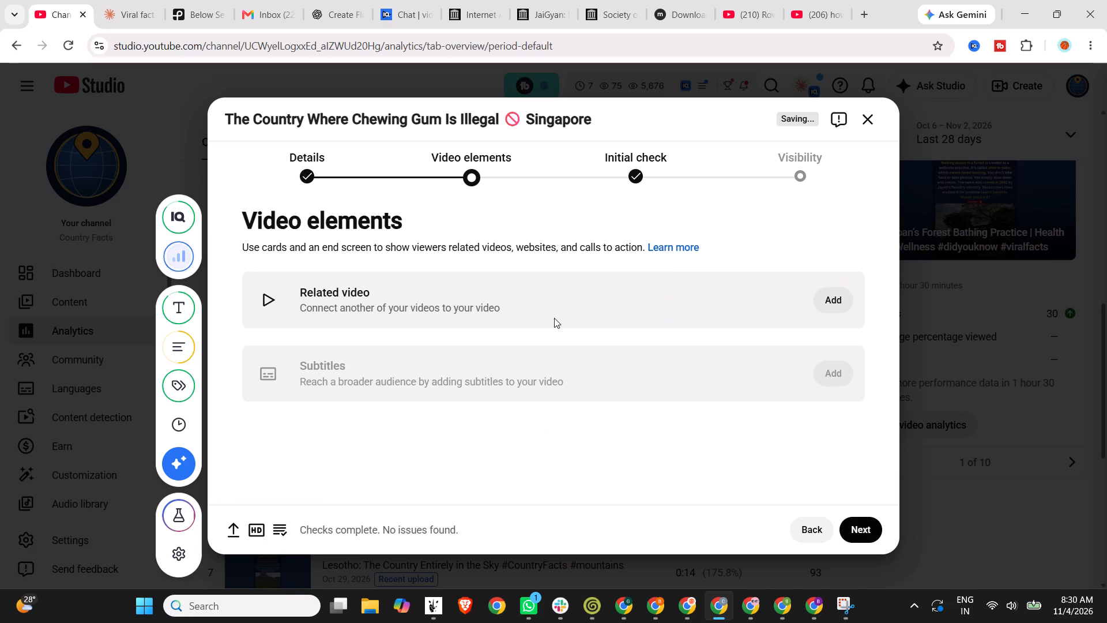
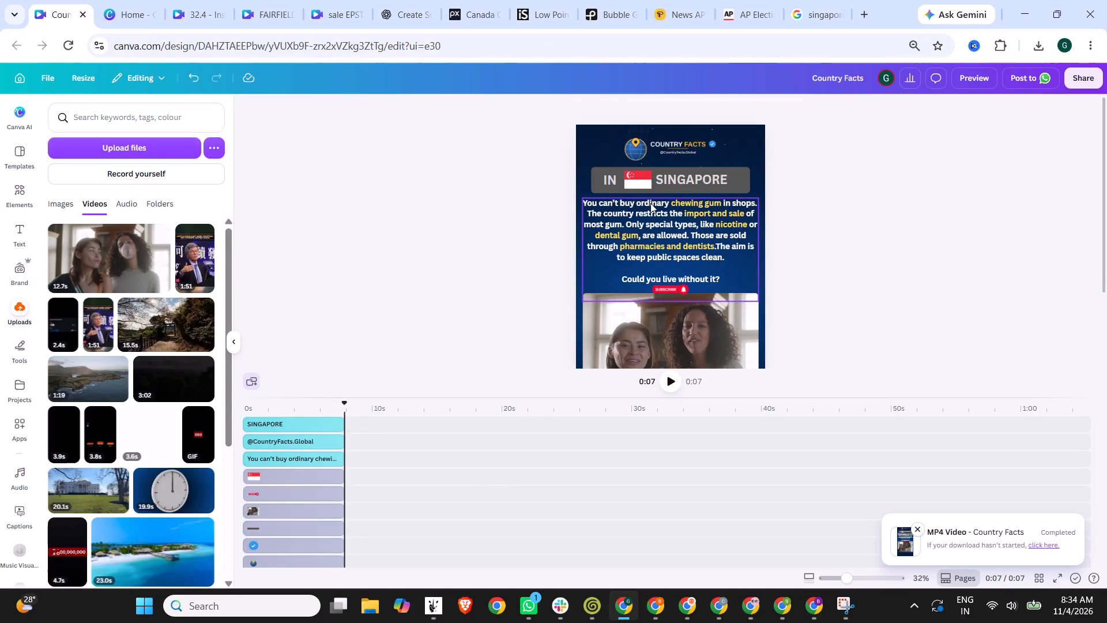
pyautogui.moveTo(724, 282); pyautogui.dragTo(572, 186)
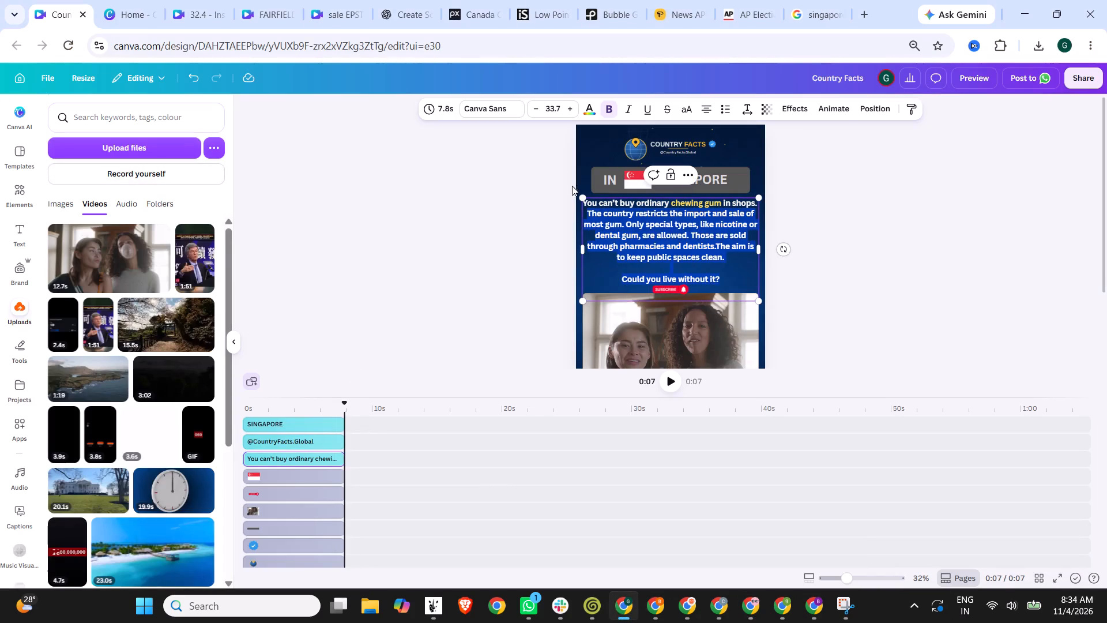
pyautogui.moveTo(572, 186); pyautogui.dragTo(582, 195)
pyautogui.hotkey('ctrl', 'v')
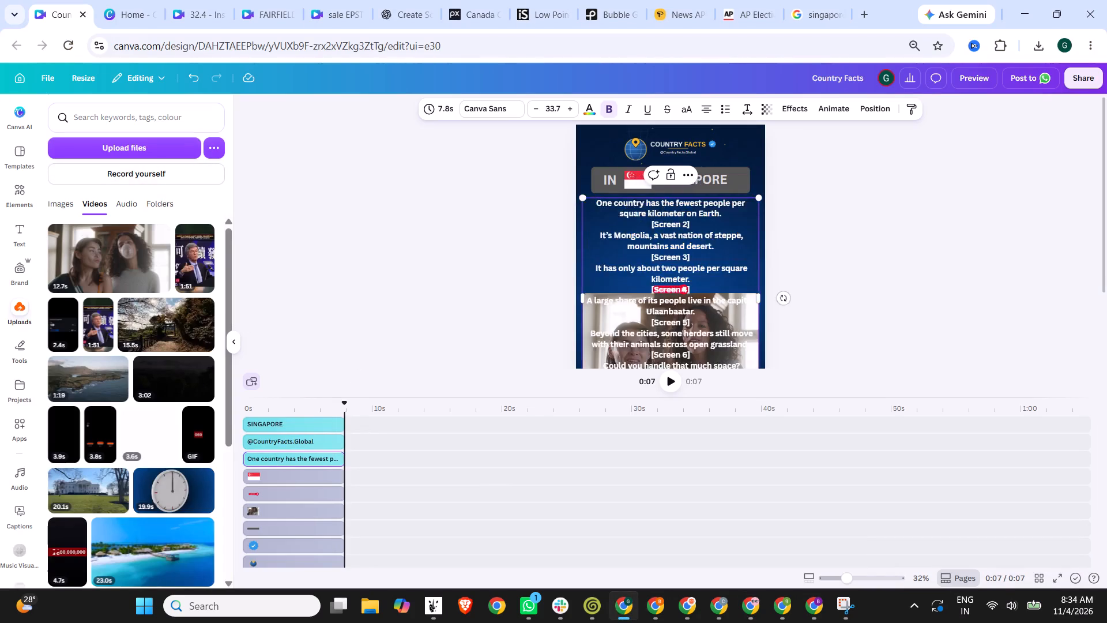
# Replace the opening words "One country has" with "Has" so the text starts "Has the fewest people per square kilometer".
pyautogui.moveTo(695, 222); pyautogui.dragTo(616, 217)
pyautogui.click(658, 242)
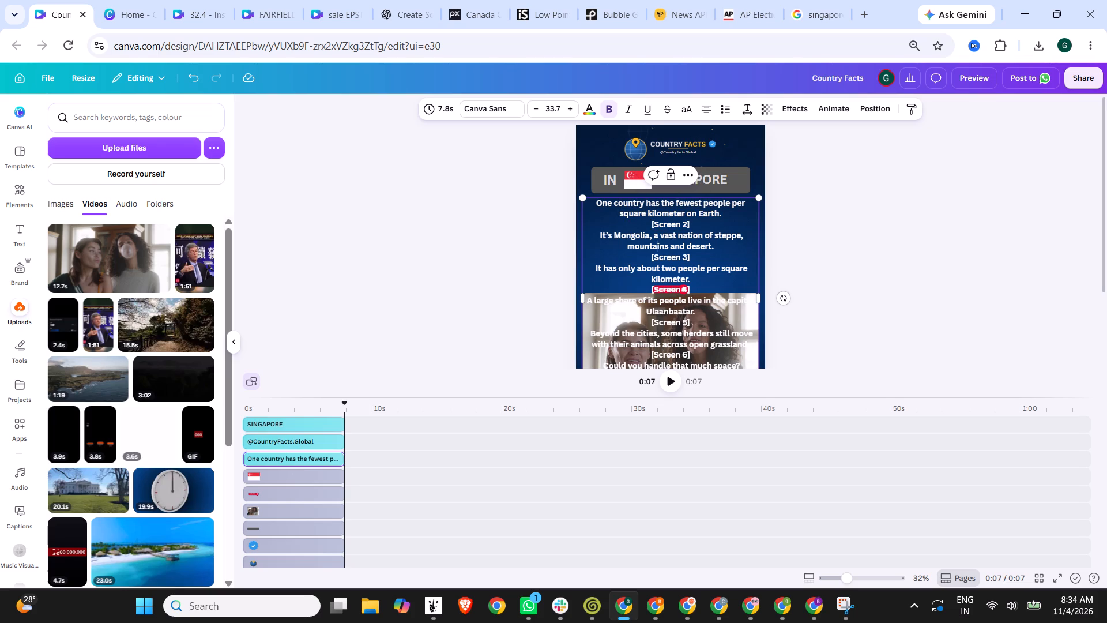
pyautogui.moveTo(650, 210); pyautogui.dragTo(602, 210)
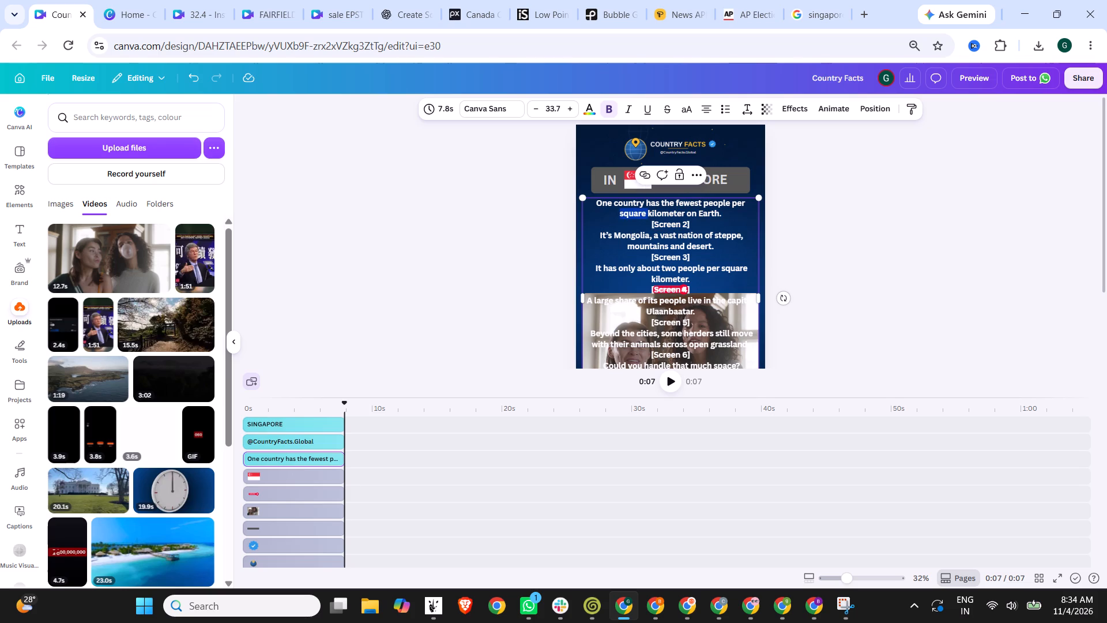
pyautogui.click(636, 208)
pyautogui.moveTo(650, 204); pyautogui.dragTo(595, 201)
pyautogui.hotkey('shift', 'h')
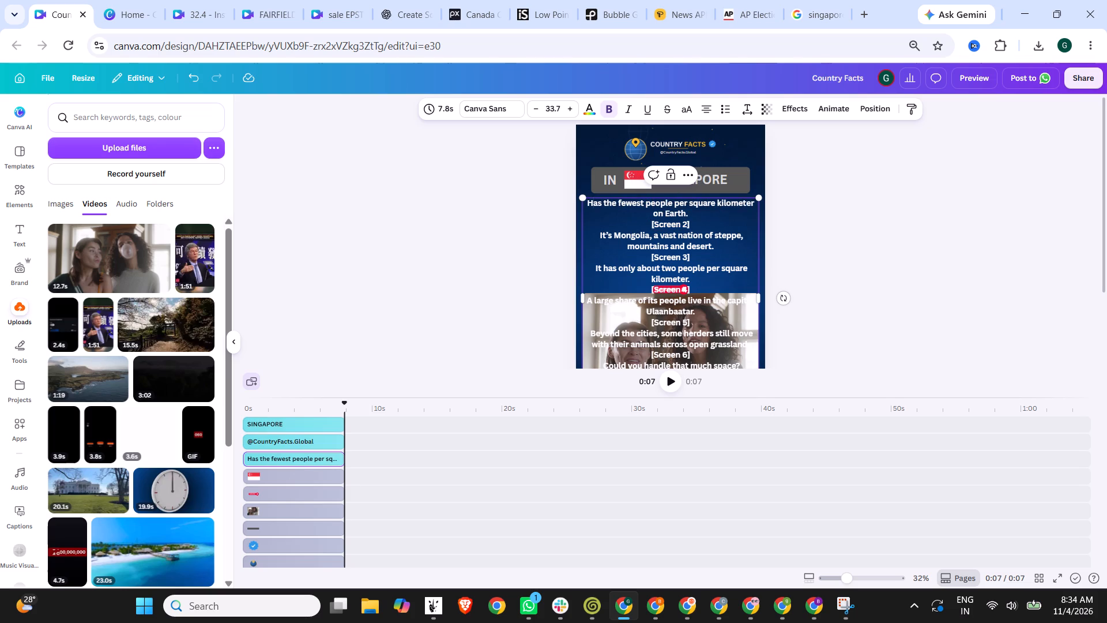
# Remove the "[Screen 2]" and "[Screen 3]" labels and join their sentences onto the preceding text as one paragraph.
pyautogui.moveTo(702, 223); pyautogui.dragTo(603, 220)
pyautogui.press('BackSpace')
pyautogui.click(731, 245)
pyautogui.click(706, 222)
pyautogui.press('BackSpace')
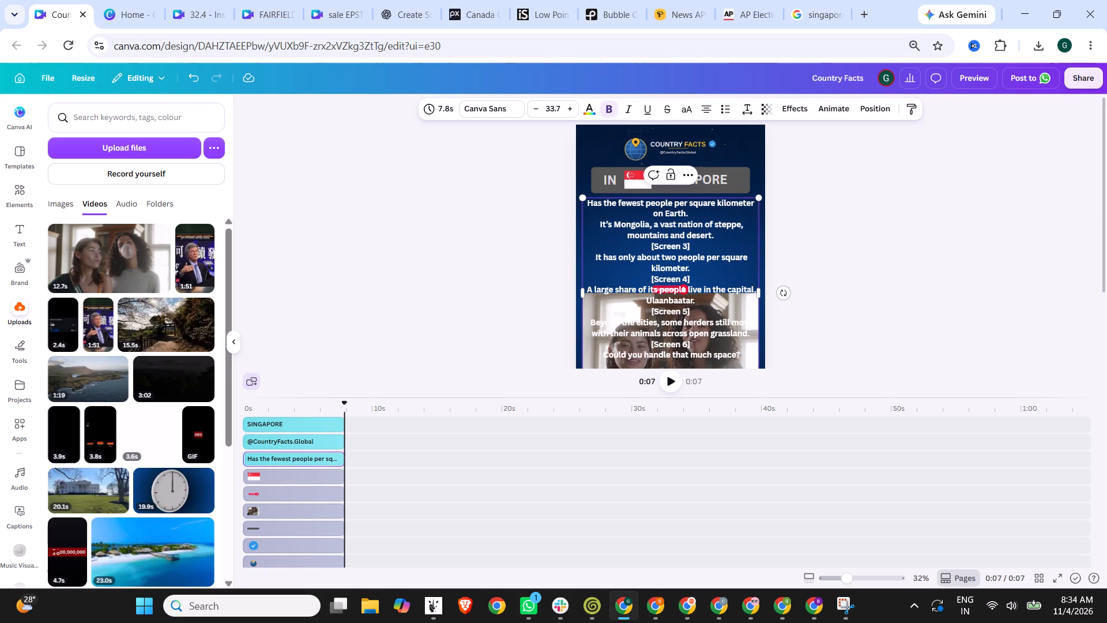
pyautogui.press('Delete')
pyautogui.moveTo(703, 234); pyautogui.dragTo(640, 234)
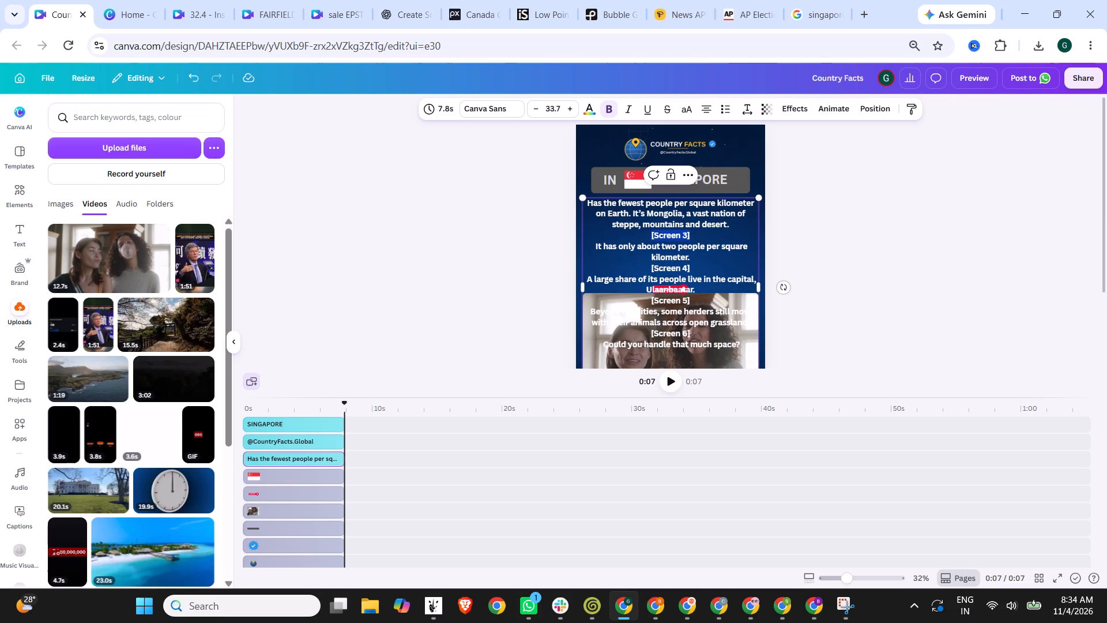
pyautogui.moveTo(640, 234); pyautogui.dragTo(636, 234)
pyautogui.press('BackSpace')
pyautogui.press('BackSpace')
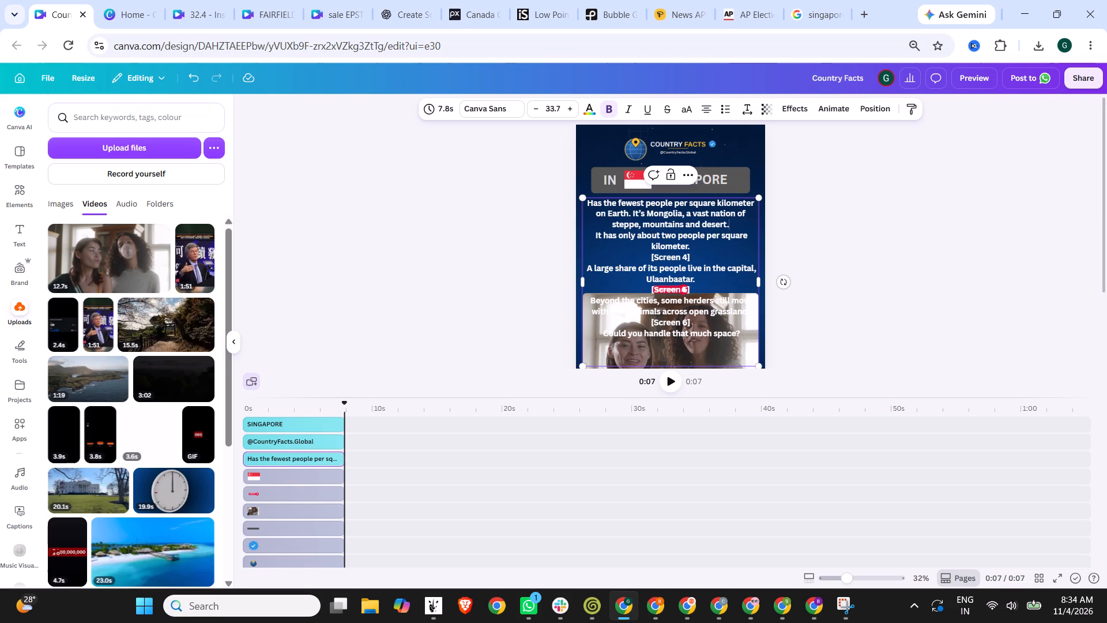
pyautogui.press('Delete')
# Remove the "[Screen 4]" label and its empty line, keeping "A large share of its people" on a new line.
pyautogui.moveTo(713, 244); pyautogui.dragTo(713, 243)
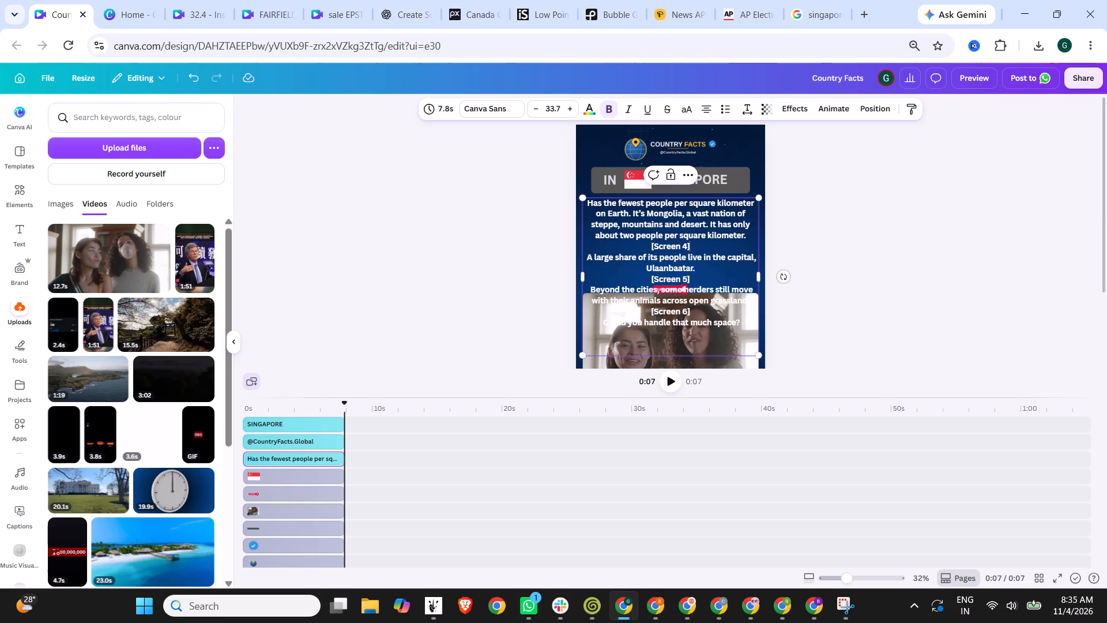
pyautogui.moveTo(713, 243); pyautogui.dragTo(610, 239)
pyautogui.click(684, 254)
pyautogui.click(696, 252)
pyautogui.moveTo(714, 249); pyautogui.dragTo(704, 249)
pyautogui.moveTo(704, 249); pyautogui.dragTo(620, 248)
pyautogui.press('BackSpace')
pyautogui.press('BackSpace')
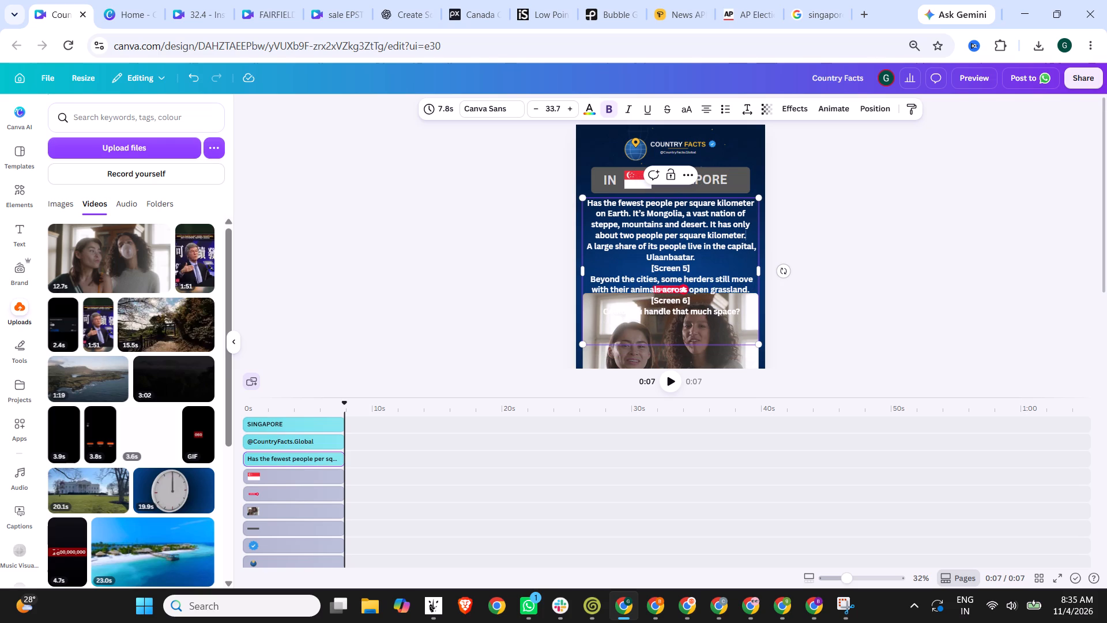
# Remove the "[Screen 5]" label, joining "Beyond the cities" after "Ulaanbaatar.", and the "[Screen 6]" label with its empty line.
pyautogui.moveTo(714, 263); pyautogui.dragTo(664, 262)
pyautogui.click(713, 266)
pyautogui.moveTo(699, 269); pyautogui.dragTo(696, 269)
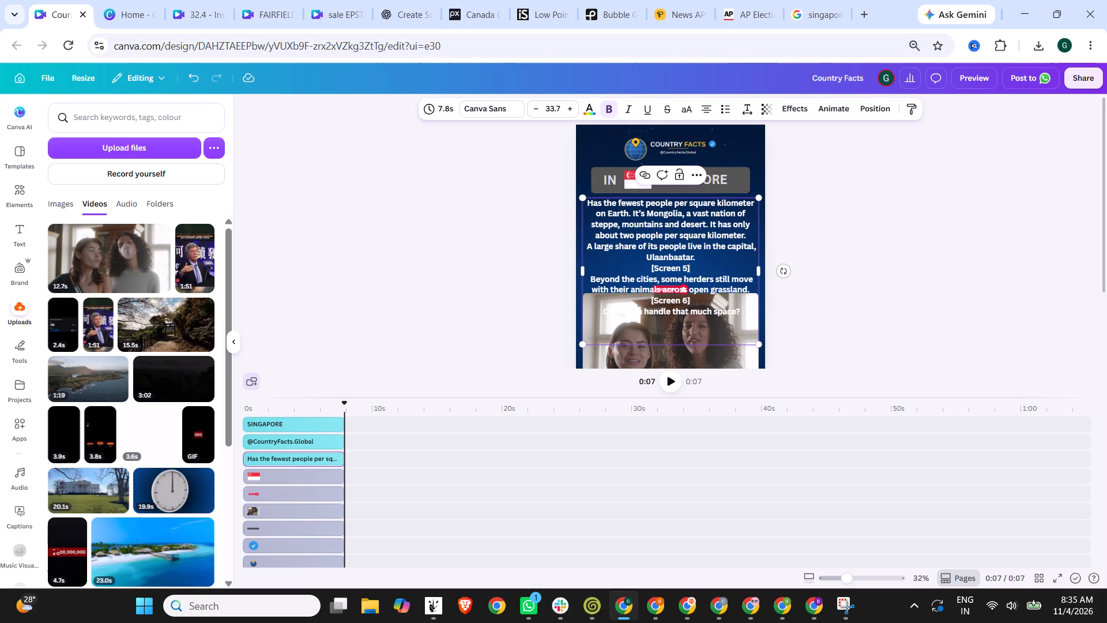
pyautogui.moveTo(696, 269); pyautogui.dragTo(647, 268)
pyautogui.press('BackSpace')
pyautogui.press('BackSpace')
pyautogui.press('Delete')
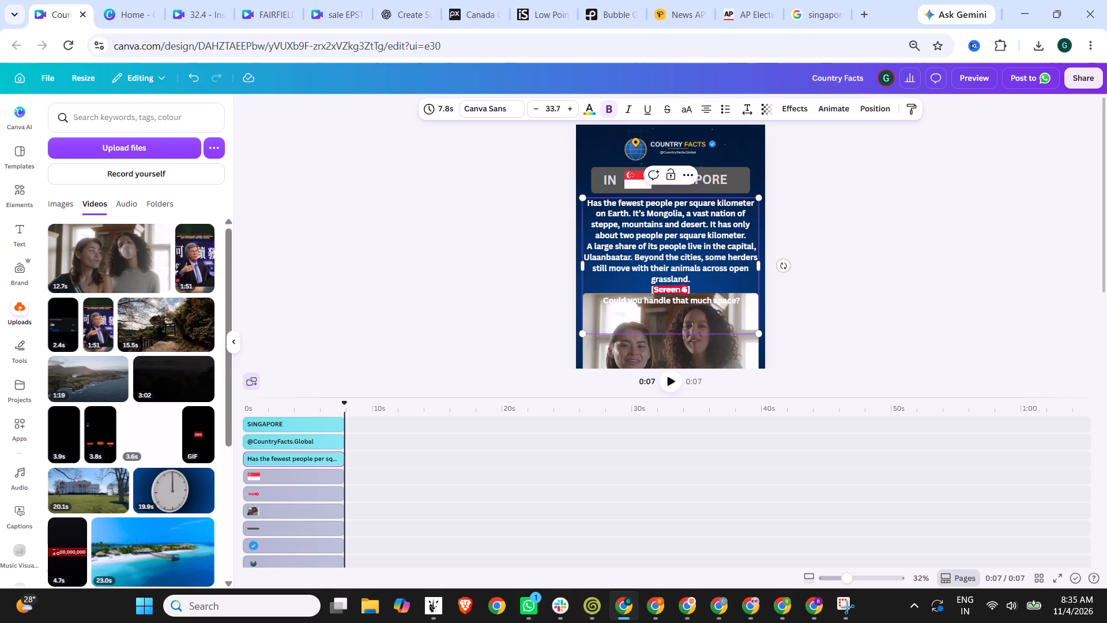
pyautogui.moveTo(705, 290); pyautogui.dragTo(620, 289)
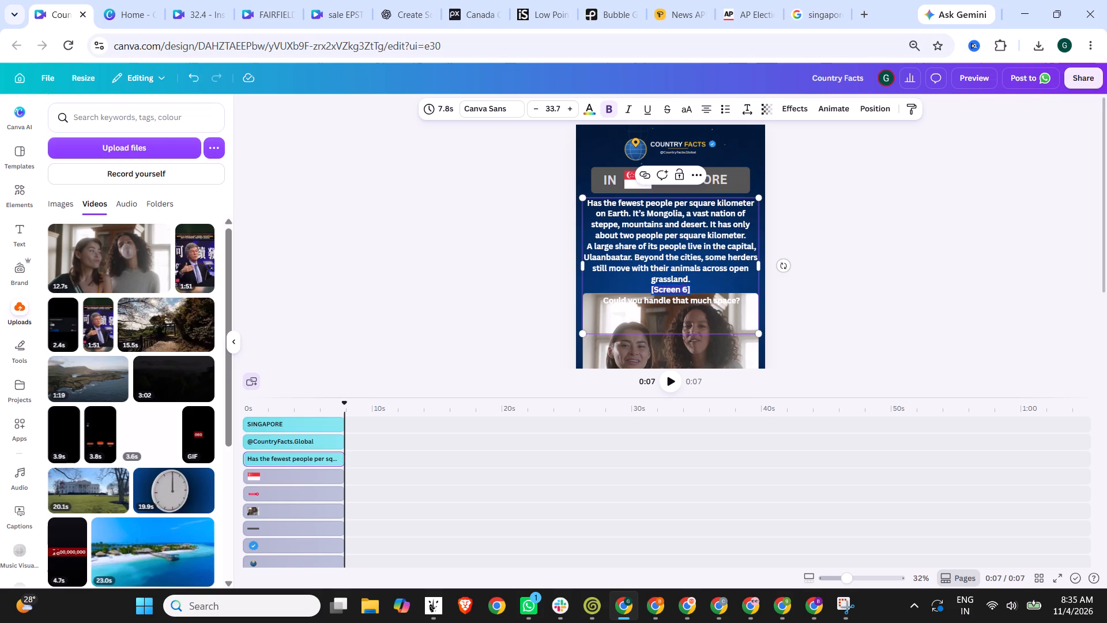
pyautogui.press('BackSpace')
pyautogui.press('BackSpace')
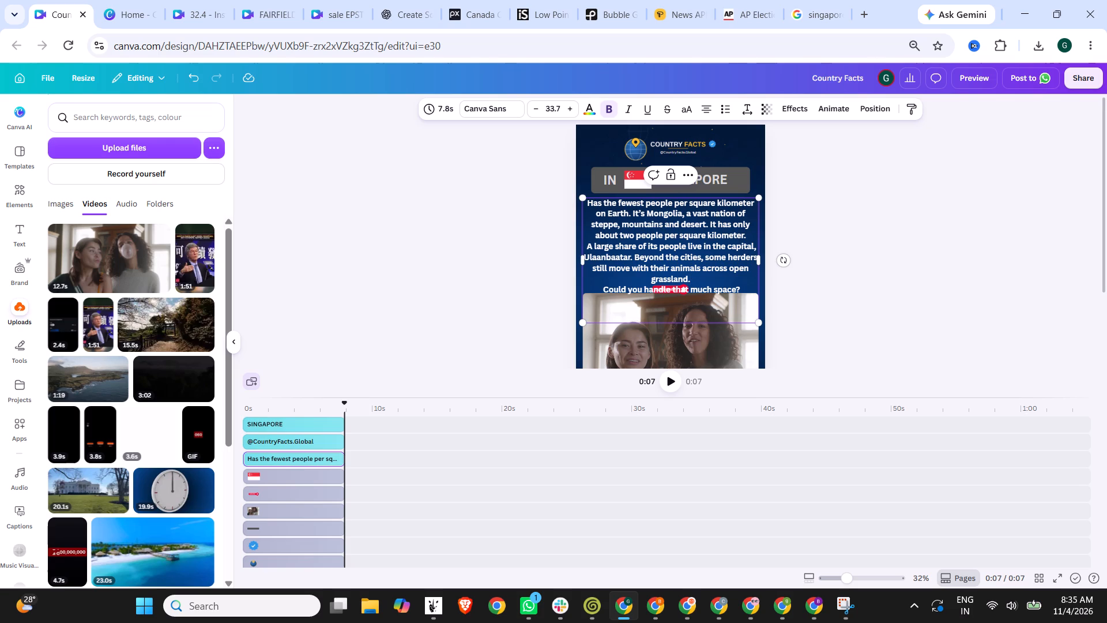
# Delete "of its people" so the sentence reads "A large share live in the capital, Ulaanbaatar.".
pyautogui.moveTo(687, 246); pyautogui.dragTo(639, 246)
pyautogui.press('BackSpace')
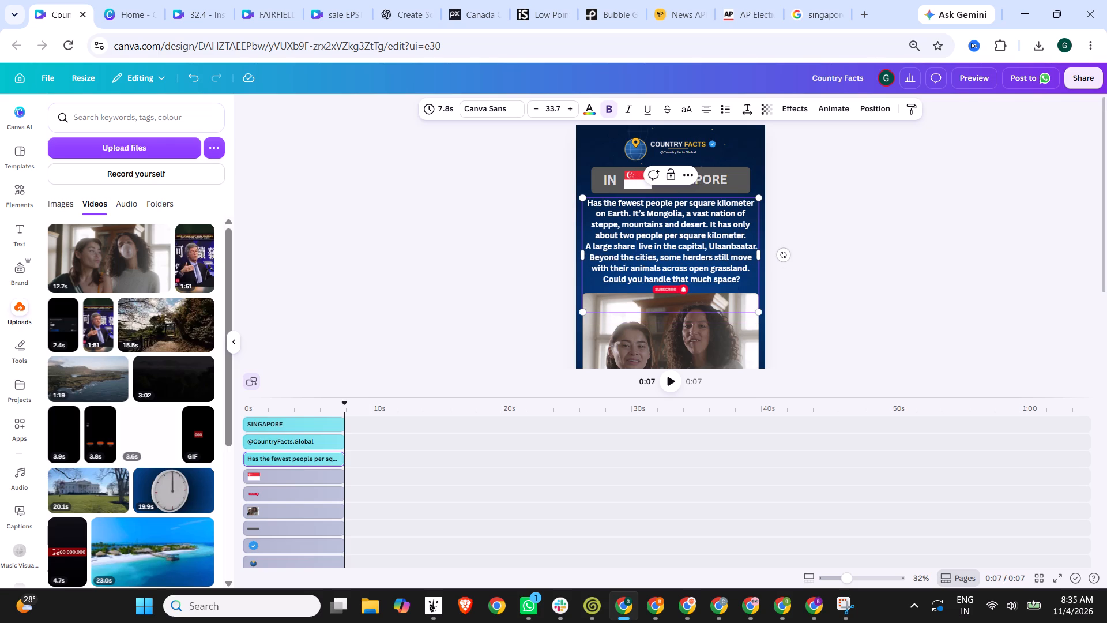
pyautogui.press('BackSpace')
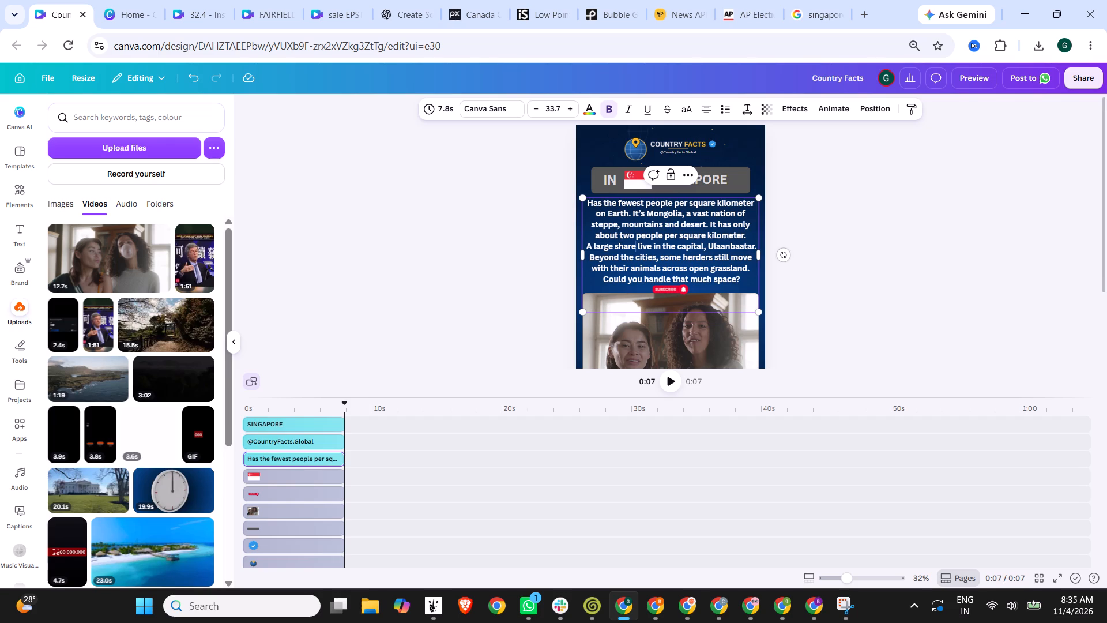
# Colour the closing question "Could you handle that much space?" light yellow.
pyautogui.moveTo(748, 276); pyautogui.dragTo(603, 277)
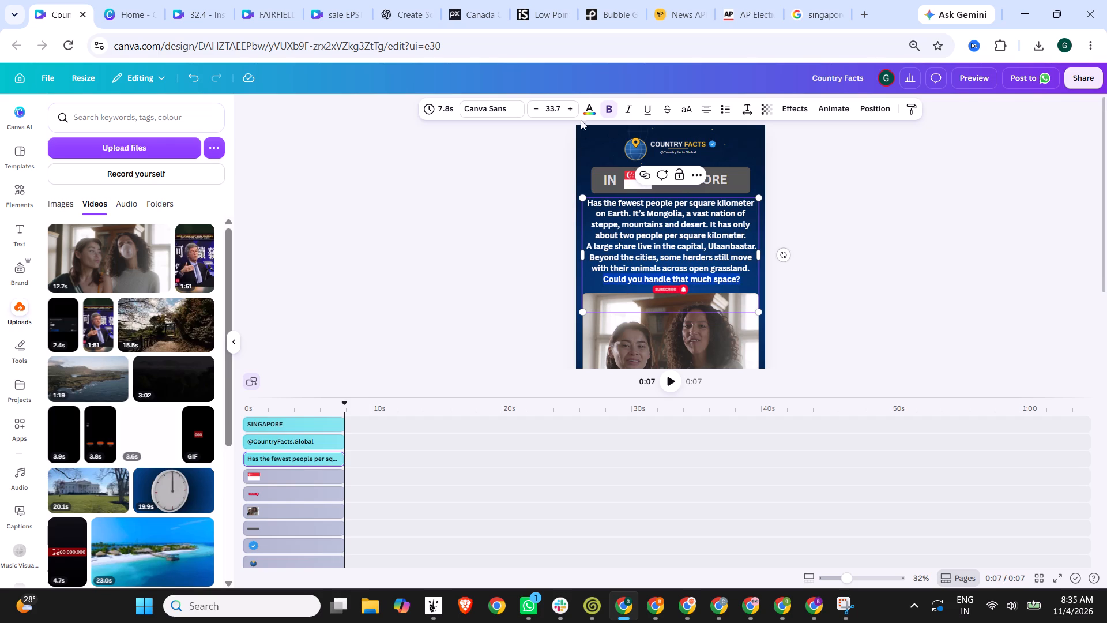
pyautogui.click(585, 110)
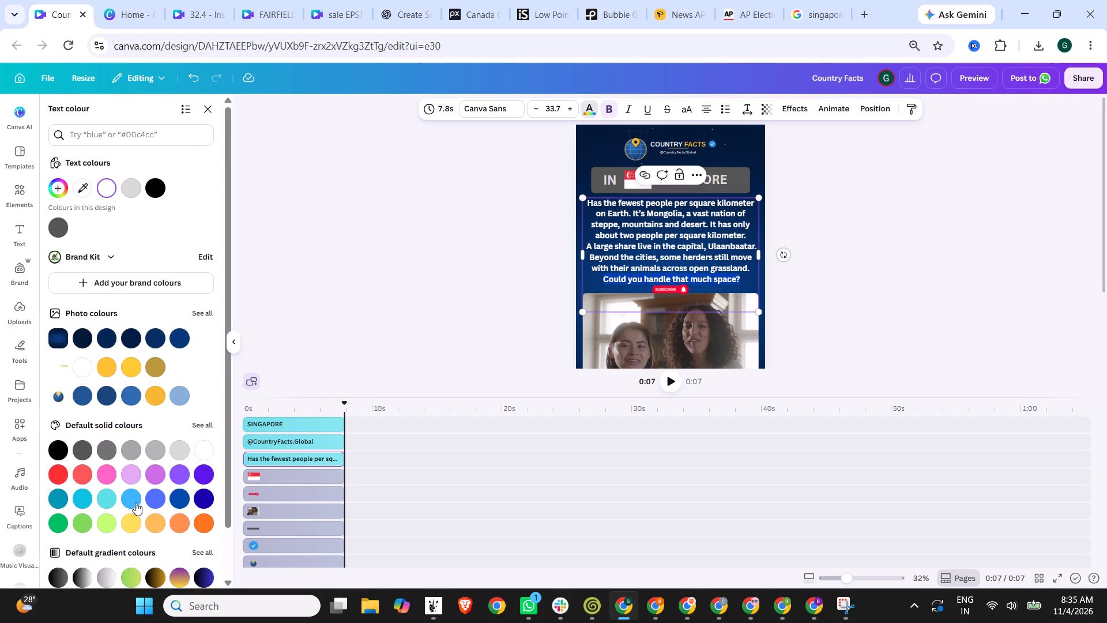
pyautogui.click(135, 523)
pyautogui.click(688, 227)
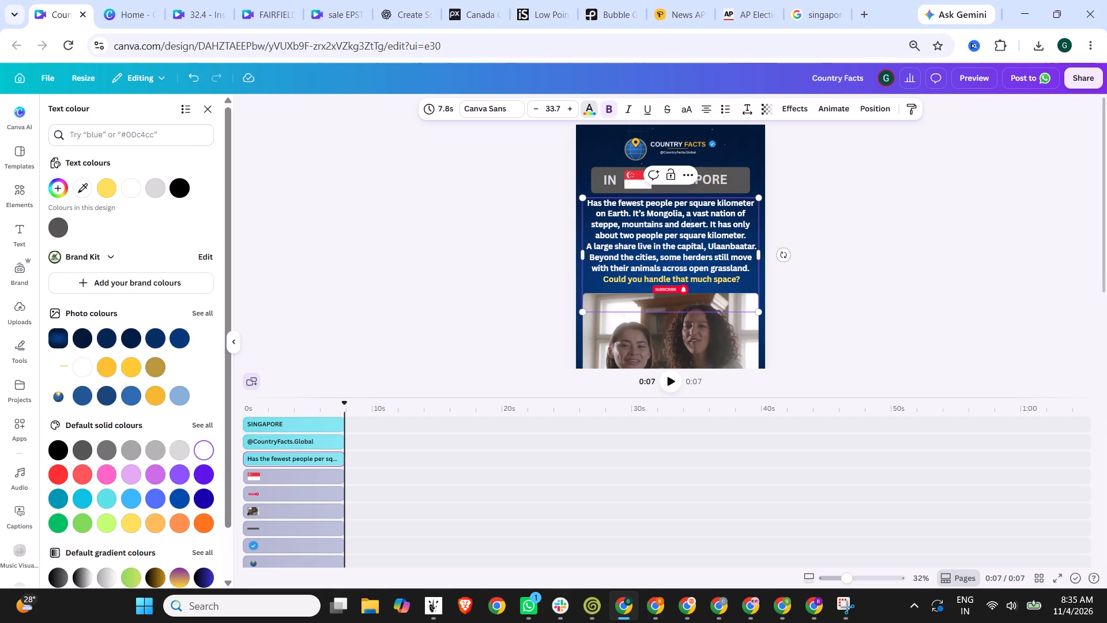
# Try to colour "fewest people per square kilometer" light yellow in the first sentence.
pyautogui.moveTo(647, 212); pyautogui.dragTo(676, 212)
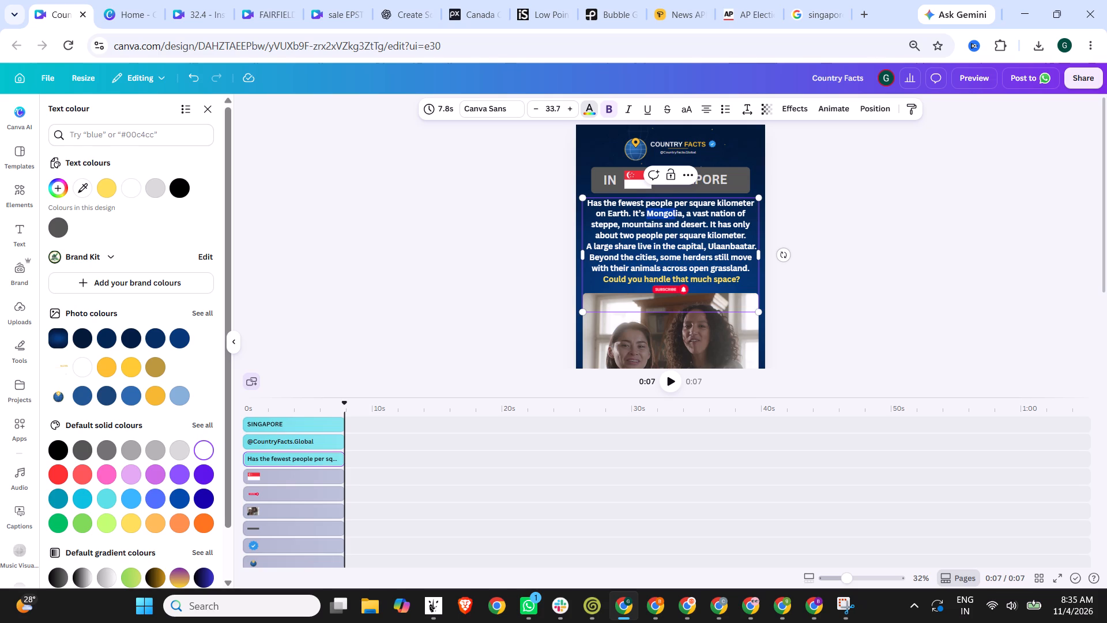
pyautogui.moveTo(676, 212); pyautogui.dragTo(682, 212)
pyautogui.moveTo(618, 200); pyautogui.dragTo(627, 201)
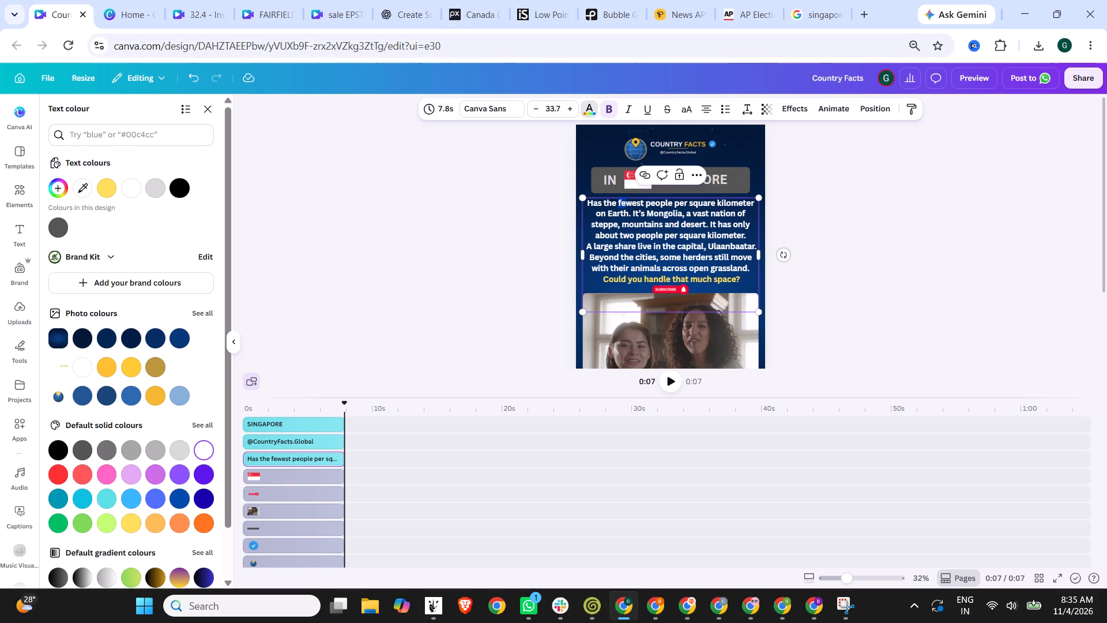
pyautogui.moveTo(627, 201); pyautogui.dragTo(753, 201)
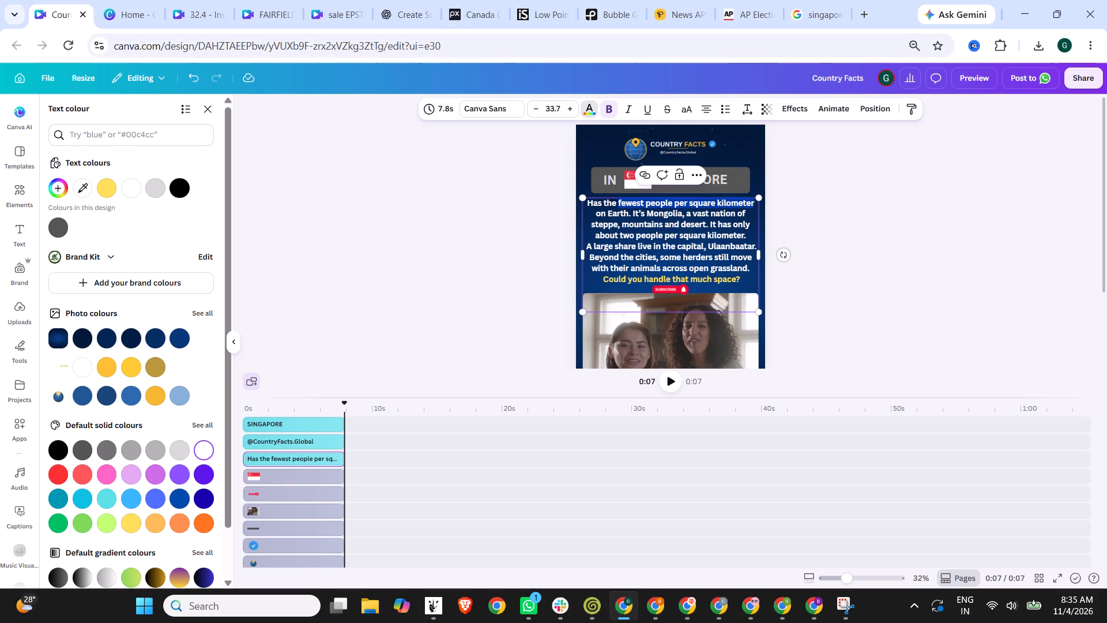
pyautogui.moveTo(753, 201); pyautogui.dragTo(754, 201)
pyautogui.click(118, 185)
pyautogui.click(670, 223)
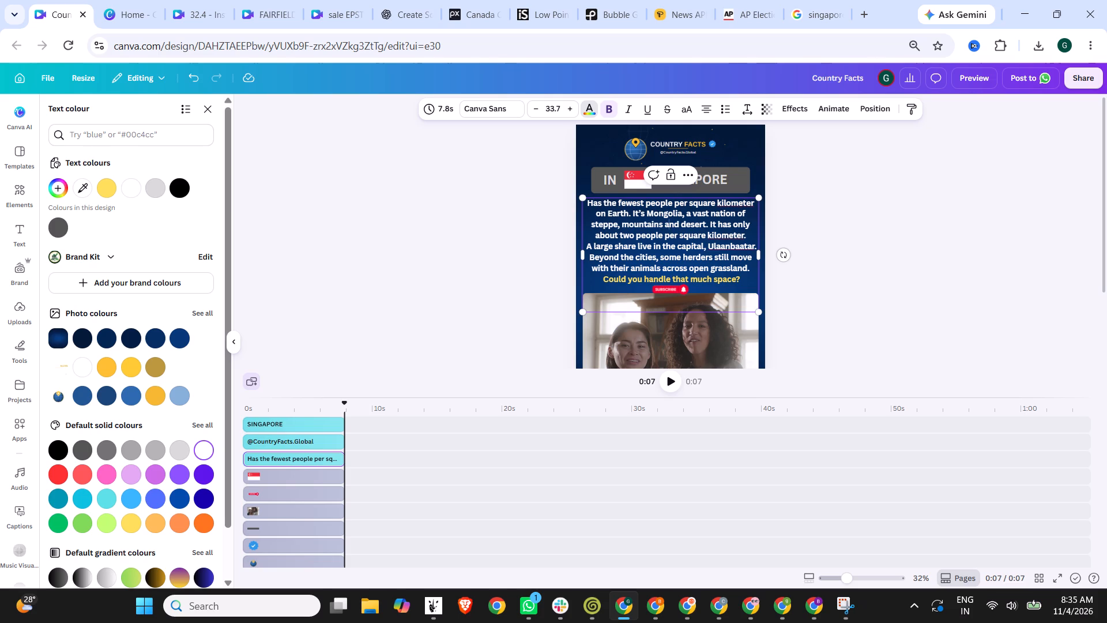
# Colour "steppe, mountains and desert." and "Ulaanbaatar." in the body text light yellow.
pyautogui.moveTo(593, 224); pyautogui.dragTo(691, 226)
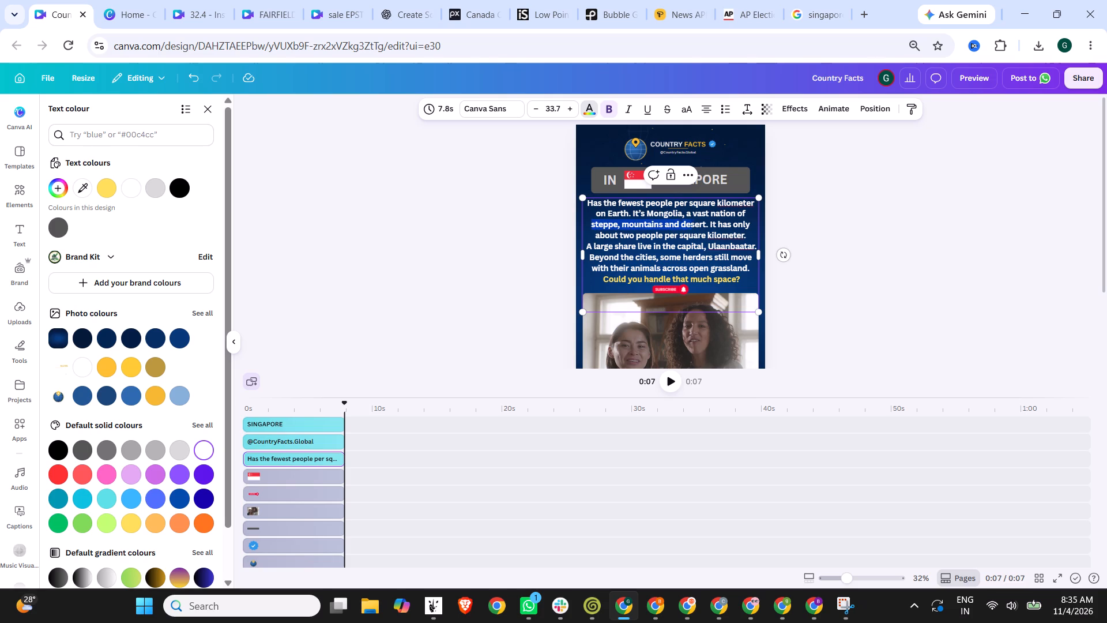
pyautogui.moveTo(691, 226); pyautogui.dragTo(707, 225)
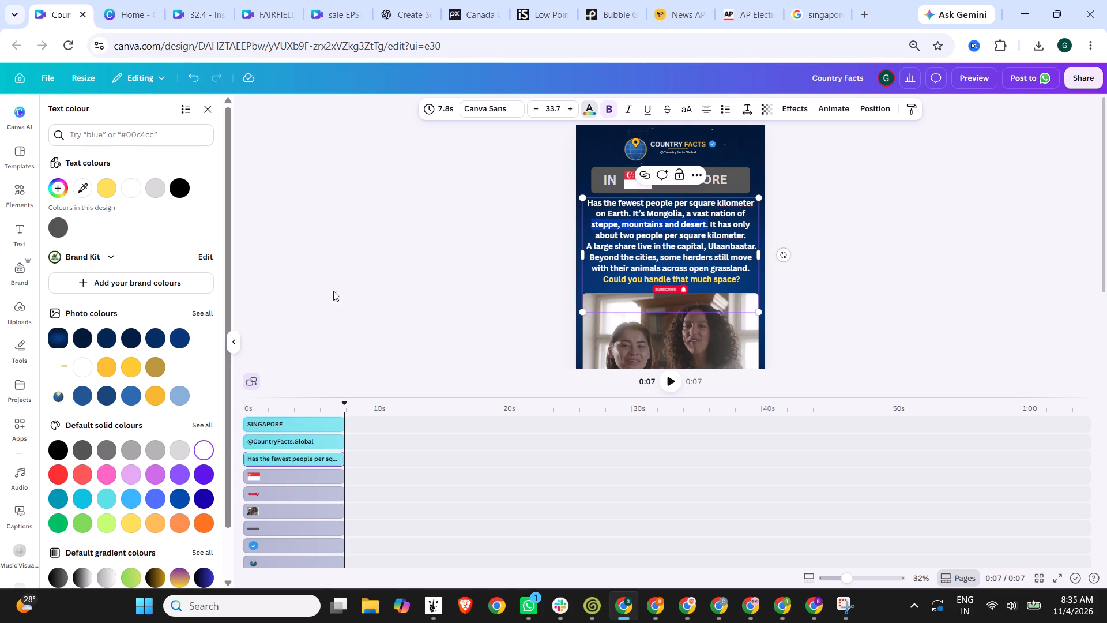
pyautogui.click(111, 186)
pyautogui.click(661, 254)
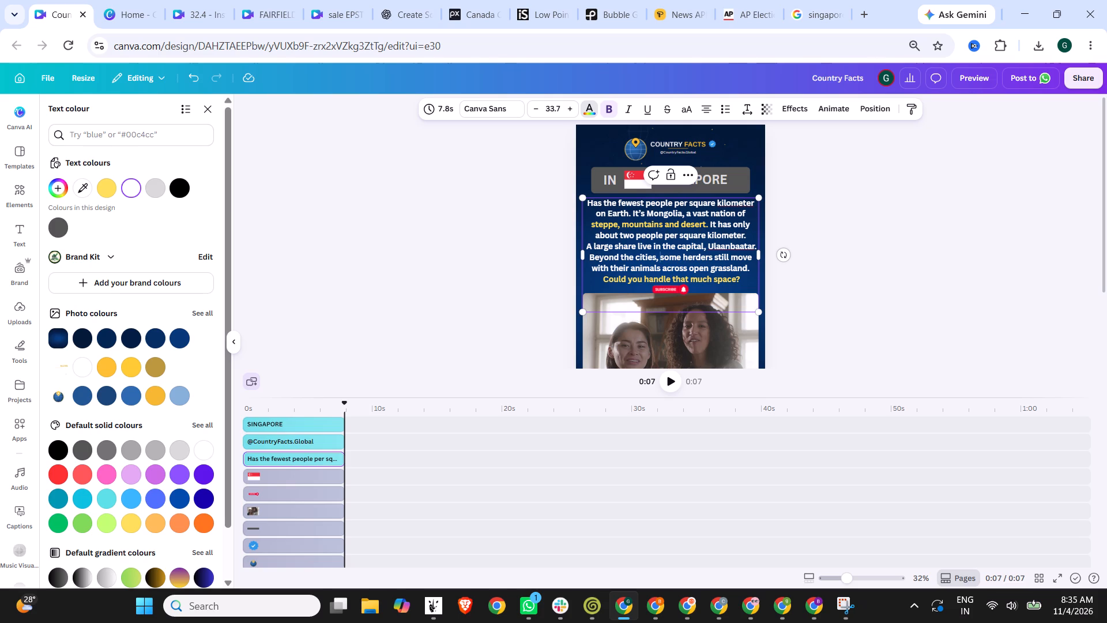
pyautogui.moveTo(709, 245); pyautogui.dragTo(755, 245)
pyautogui.click(108, 189)
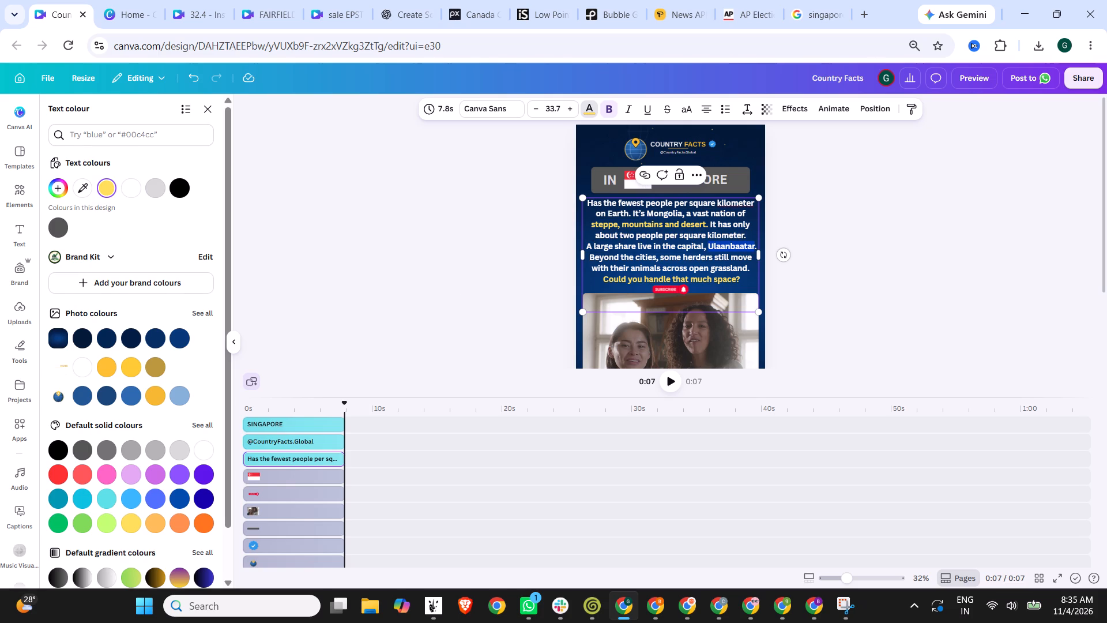
pyautogui.click(678, 260)
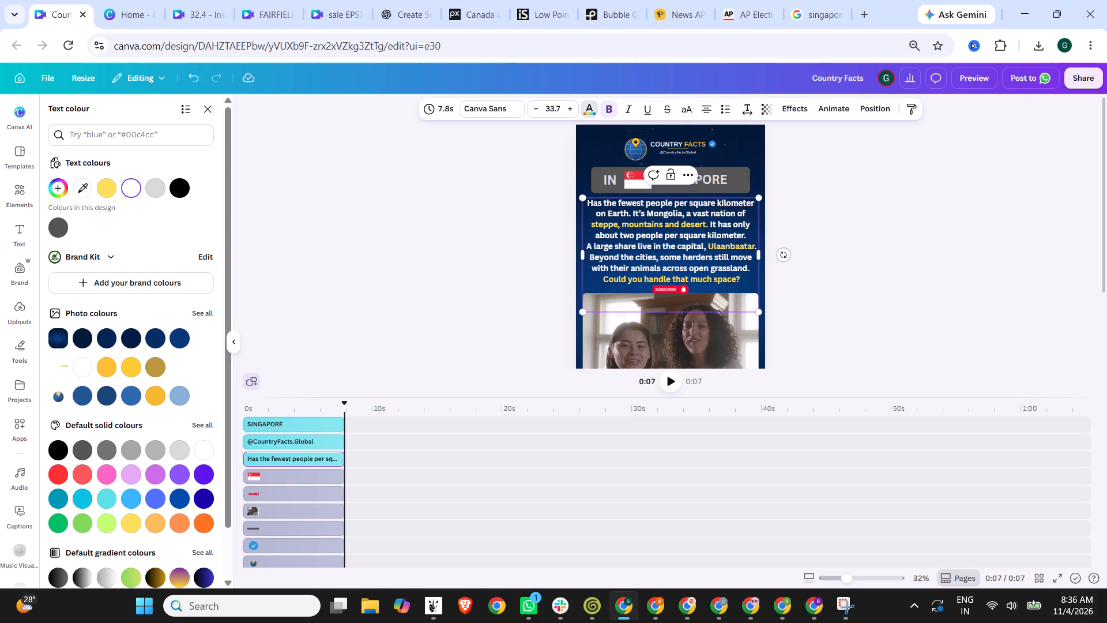
# Colour "fewest people per square kilometer" light yellow in the body text's first sentence.
pyautogui.moveTo(617, 202); pyautogui.dragTo(753, 205)
pyautogui.click(110, 194)
pyautogui.click(593, 246)
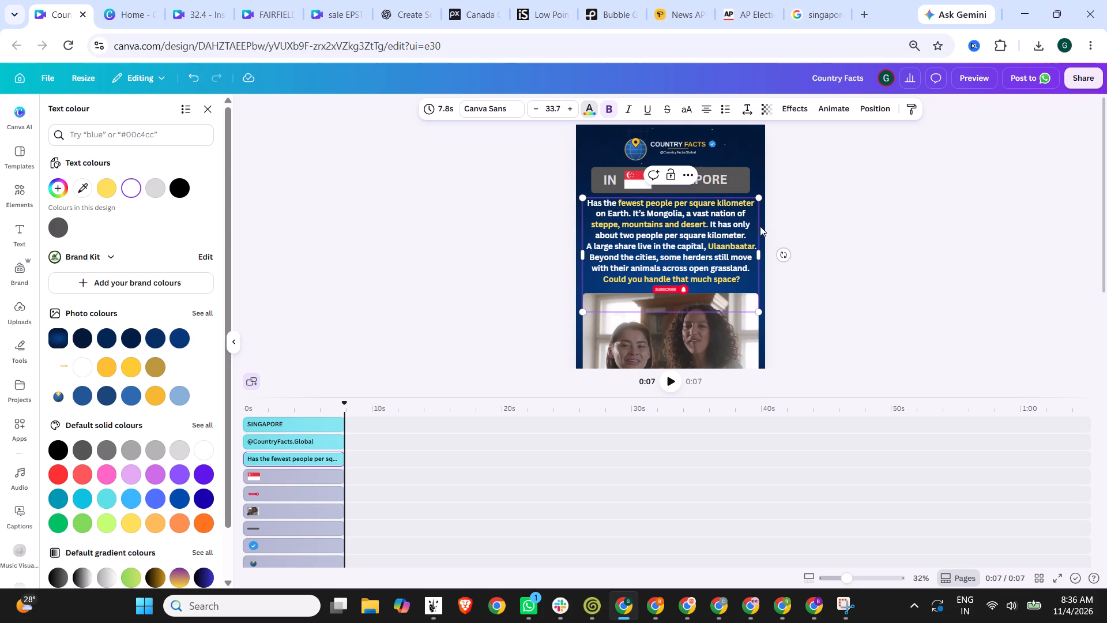
# Replace the SINGAPORE heading text with "MONGOLIA".
pyautogui.click(728, 181)
pyautogui.doubleClick(716, 178)
pyautogui.write('MONGAL')
pyautogui.hotkey('shift', 'BackSpace')
pyautogui.hotkey('shift', 'BackSpace')
pyautogui.write('OLIA')
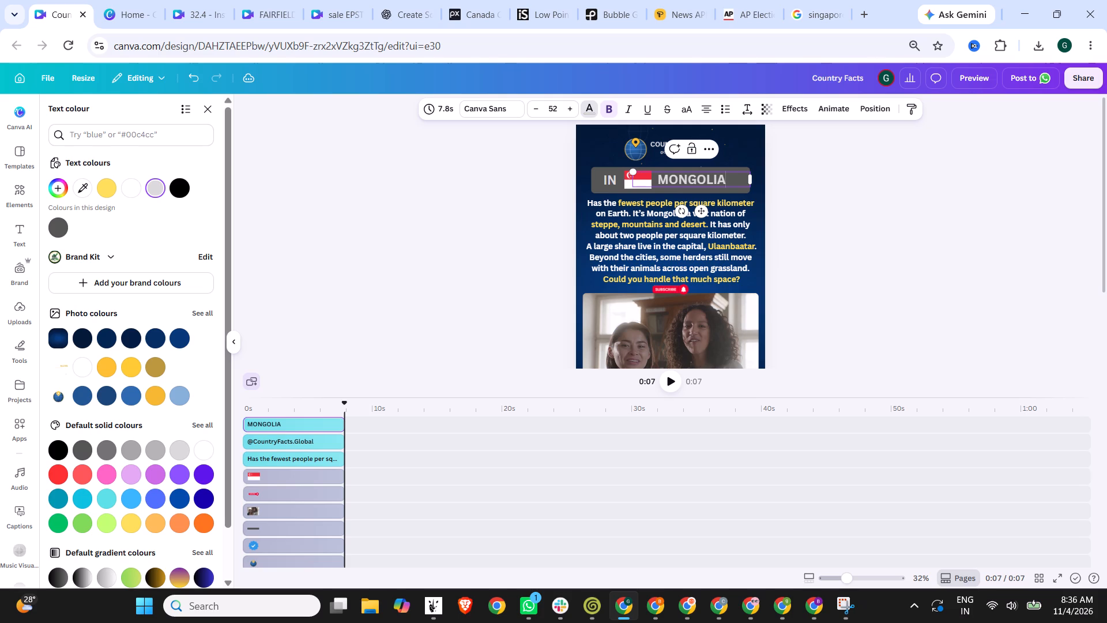
# Delete the word "IN" from the heading bar.
pyautogui.click(605, 171)
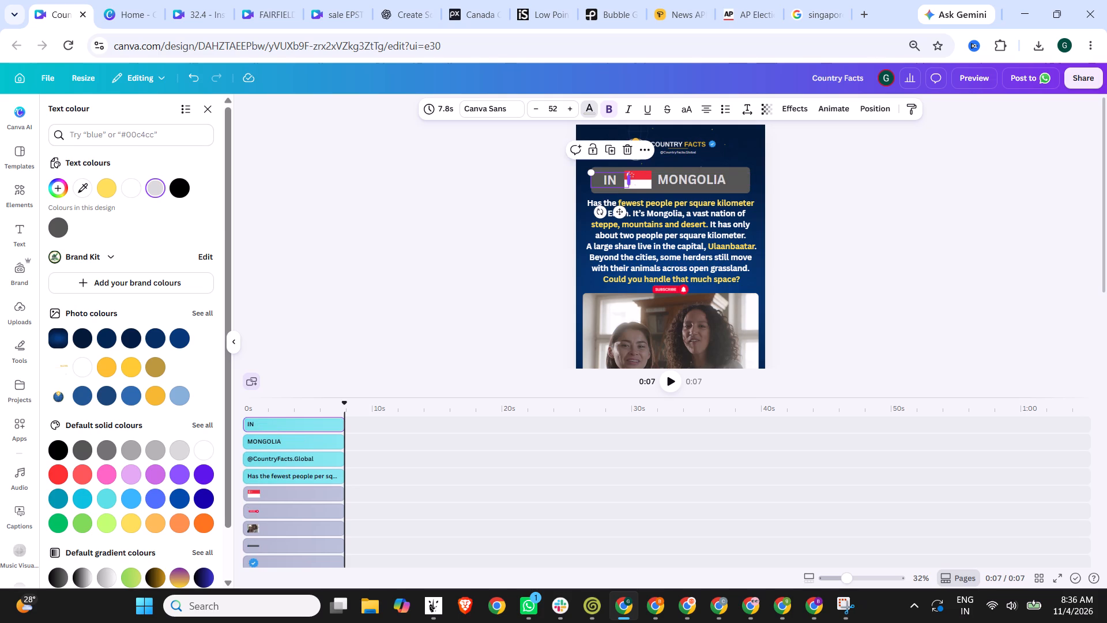
pyautogui.press('Delete')
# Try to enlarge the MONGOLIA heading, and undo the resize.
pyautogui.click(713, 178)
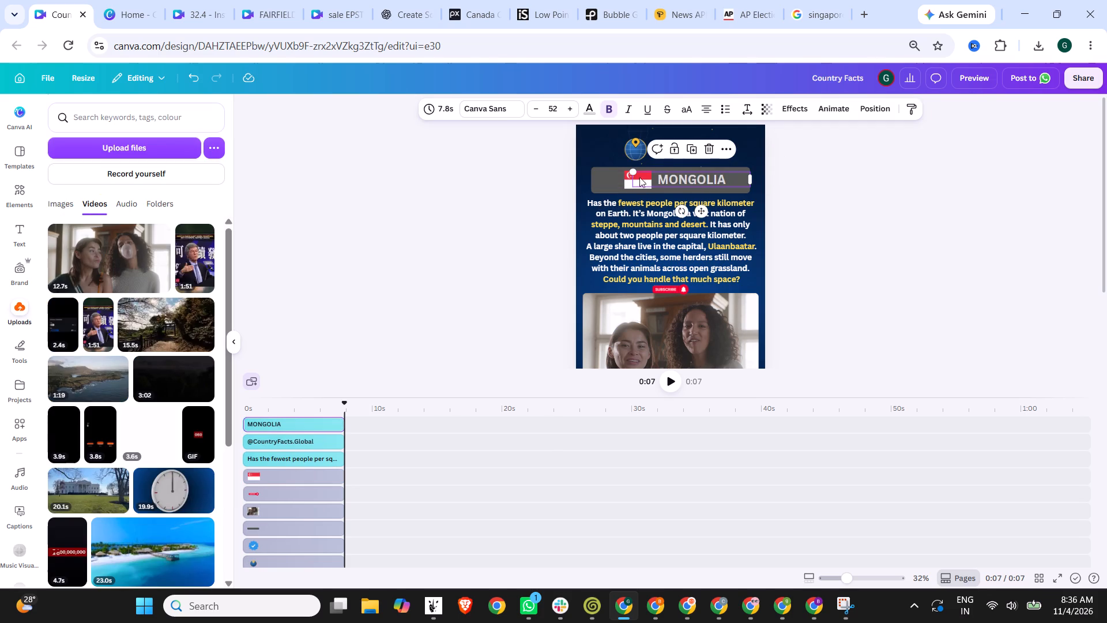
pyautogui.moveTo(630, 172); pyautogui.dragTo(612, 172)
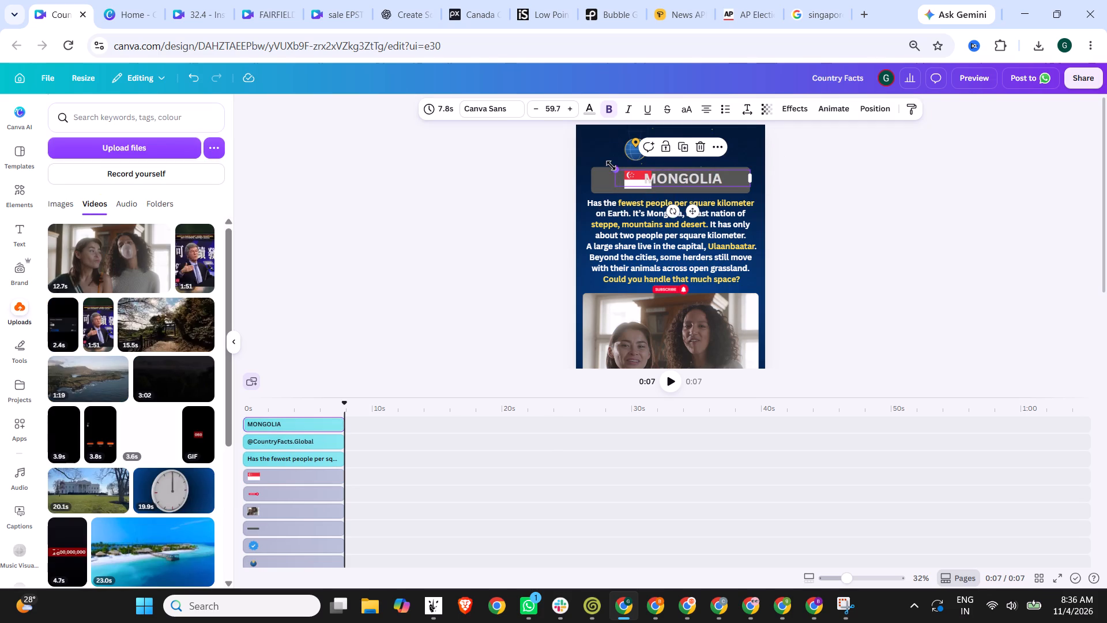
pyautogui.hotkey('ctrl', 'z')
# Move the MONGOLIA heading slightly left within the grey bar, up against the flag.
pyautogui.doubleClick(702, 174)
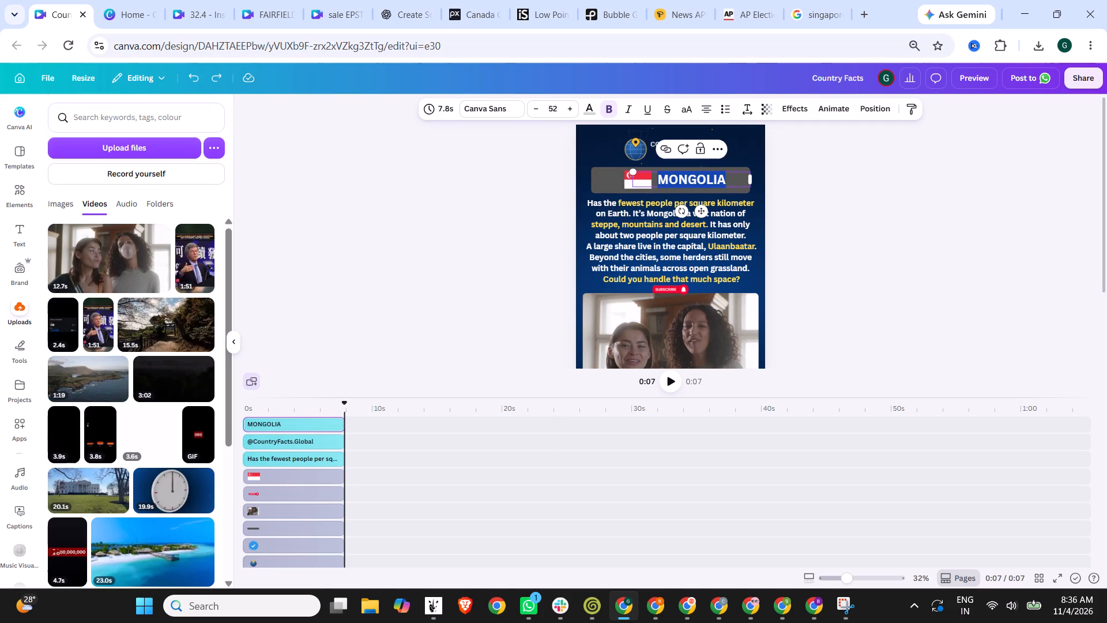
pyautogui.click(711, 181)
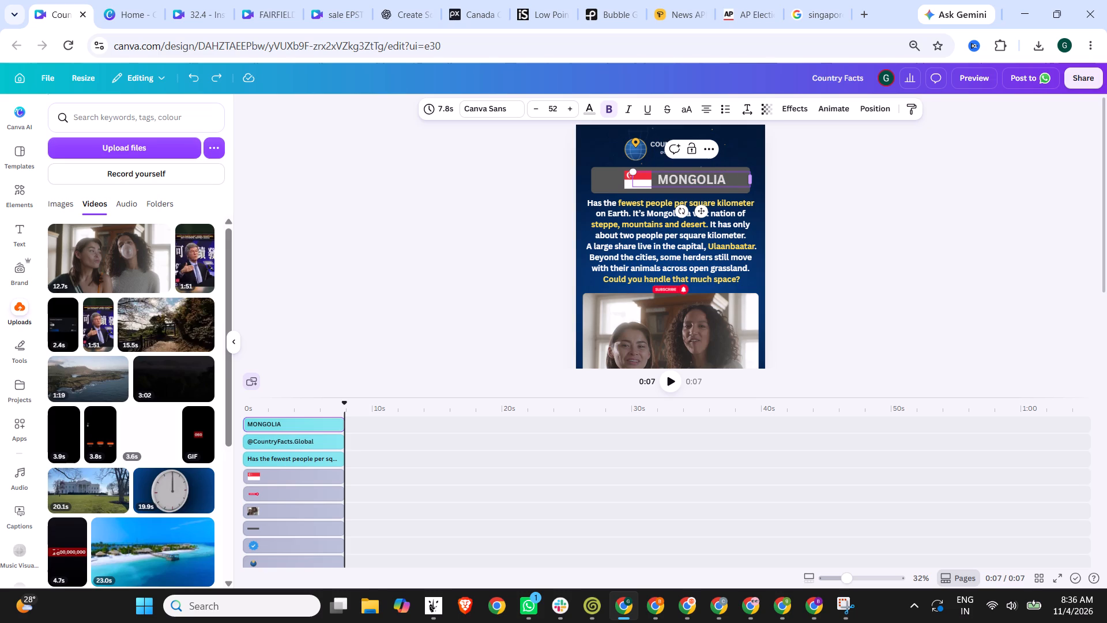
pyautogui.moveTo(735, 171); pyautogui.dragTo(727, 170)
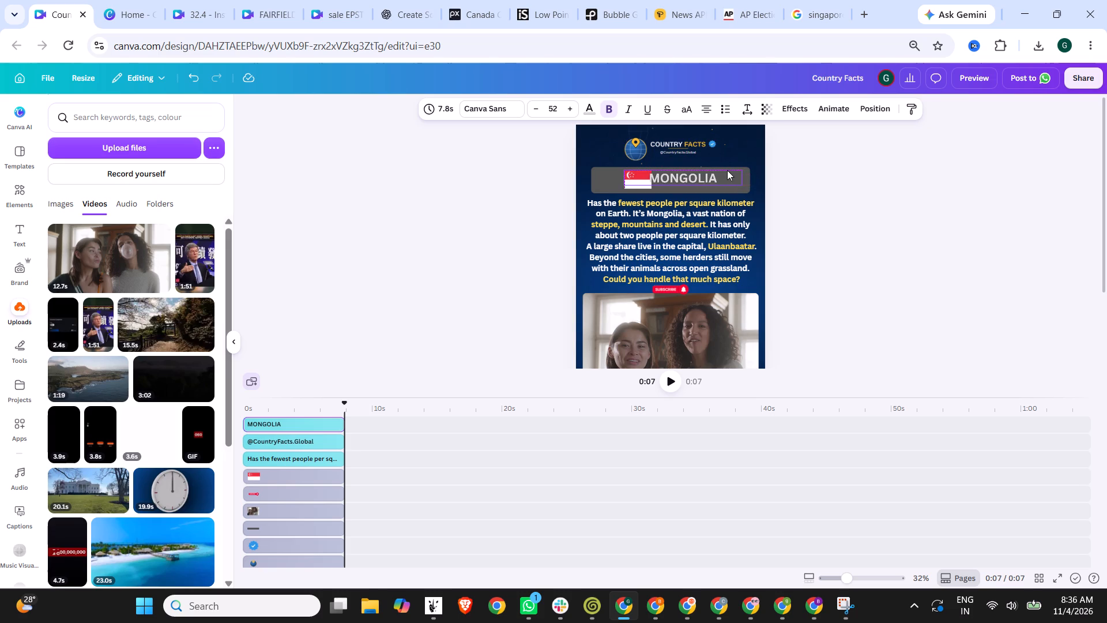
pyautogui.moveTo(727, 170); pyautogui.dragTo(726, 171)
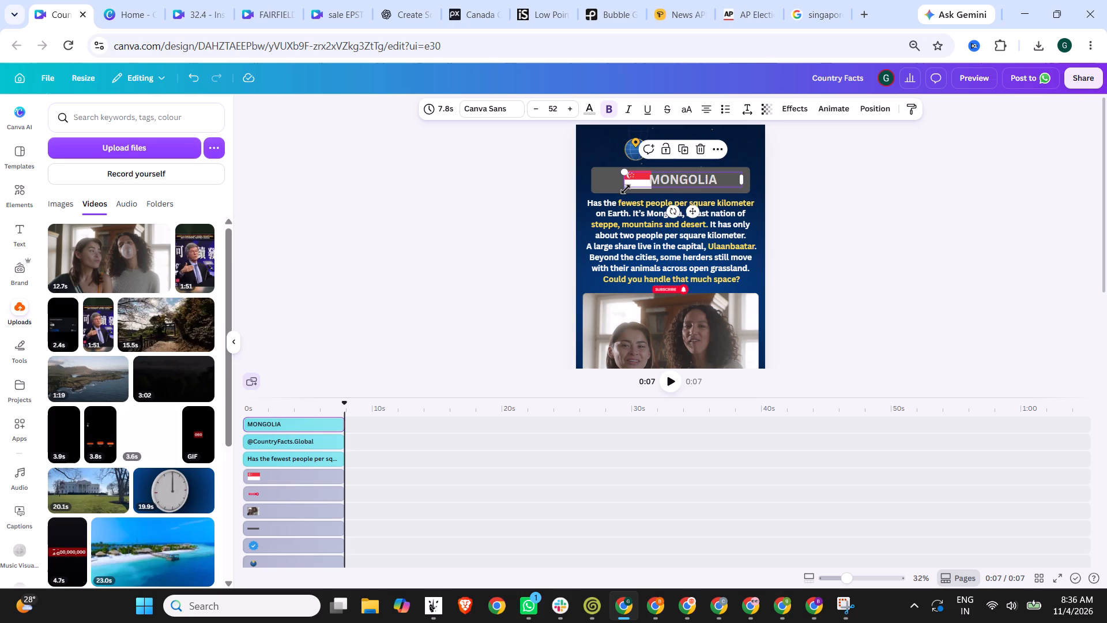
# Search Google Images for "mongolia flag" and copy the Wikipedia Flag of Mongolia image.
pyautogui.click(278, 476)
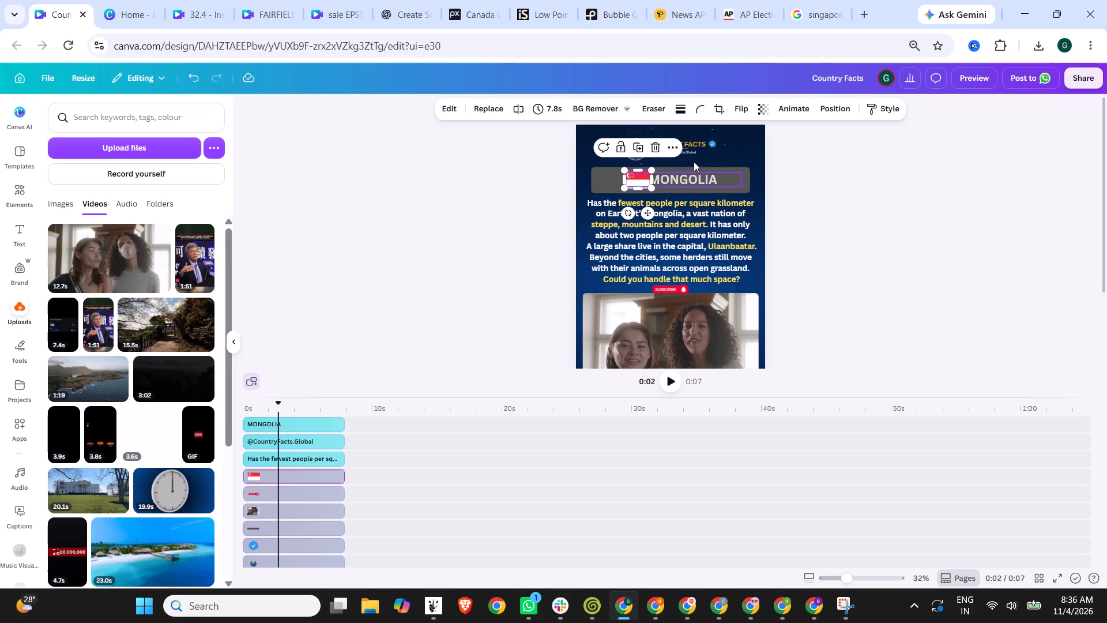
pyautogui.click(827, 0)
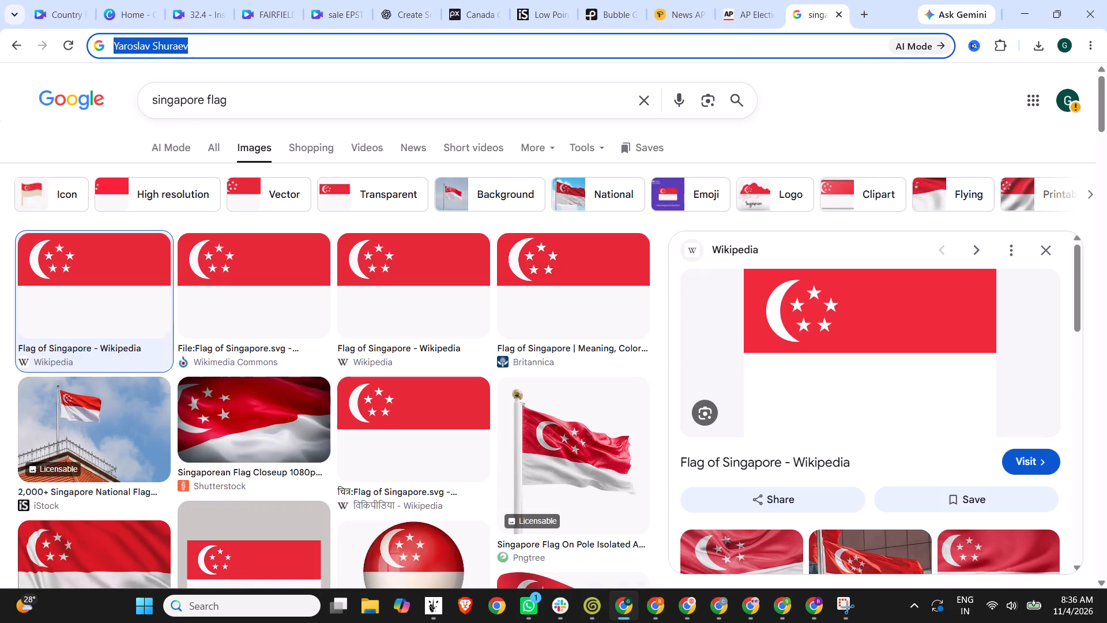
pyautogui.moveTo(208, 101); pyautogui.dragTo(76, 102)
pyautogui.write('mongolia')
pyautogui.press('space')
pyautogui.press('Return')
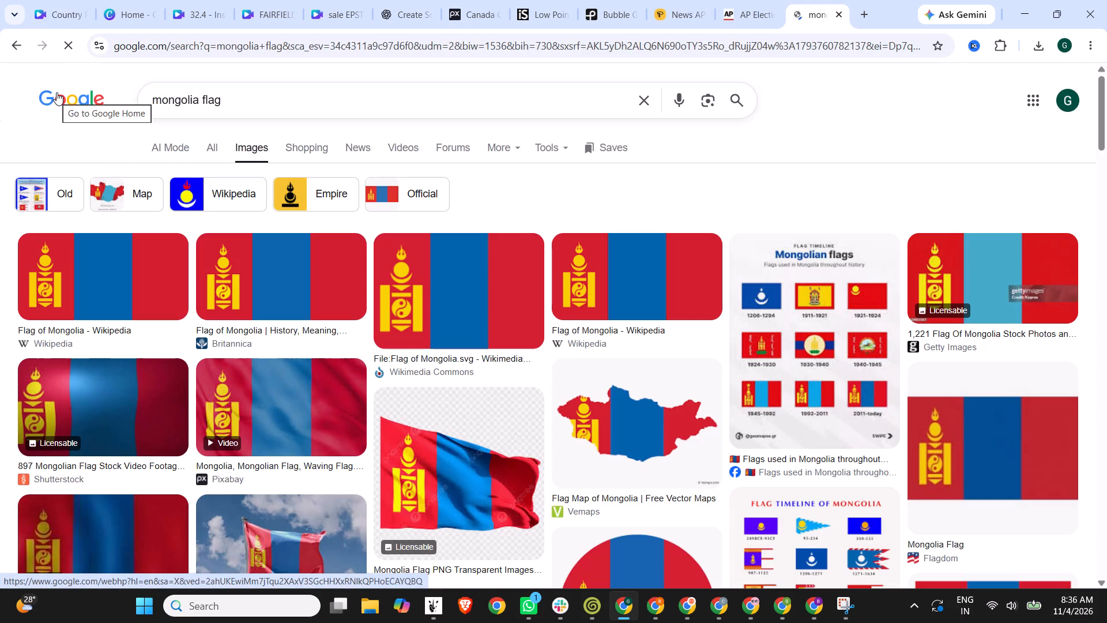
pyautogui.click(89, 268)
pyautogui.rightClick(806, 370)
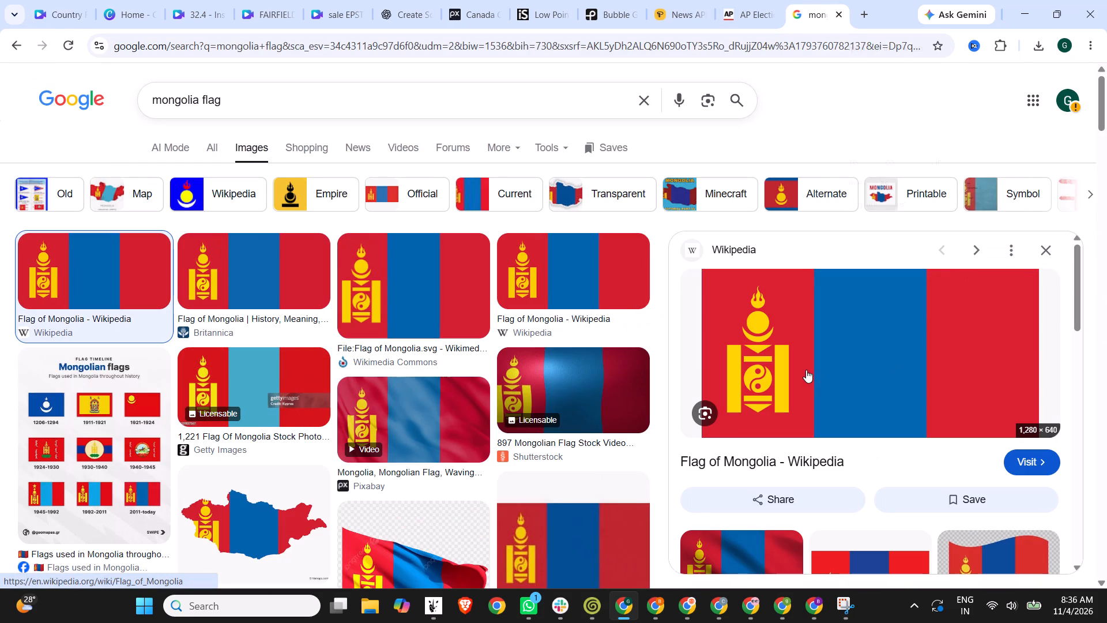
pyautogui.click(869, 270)
# Paste the Mongolian flag into the Canva design and shrink it to about 186 × 93 beside the MONGOLIA heading.
pyautogui.click(35, 0)
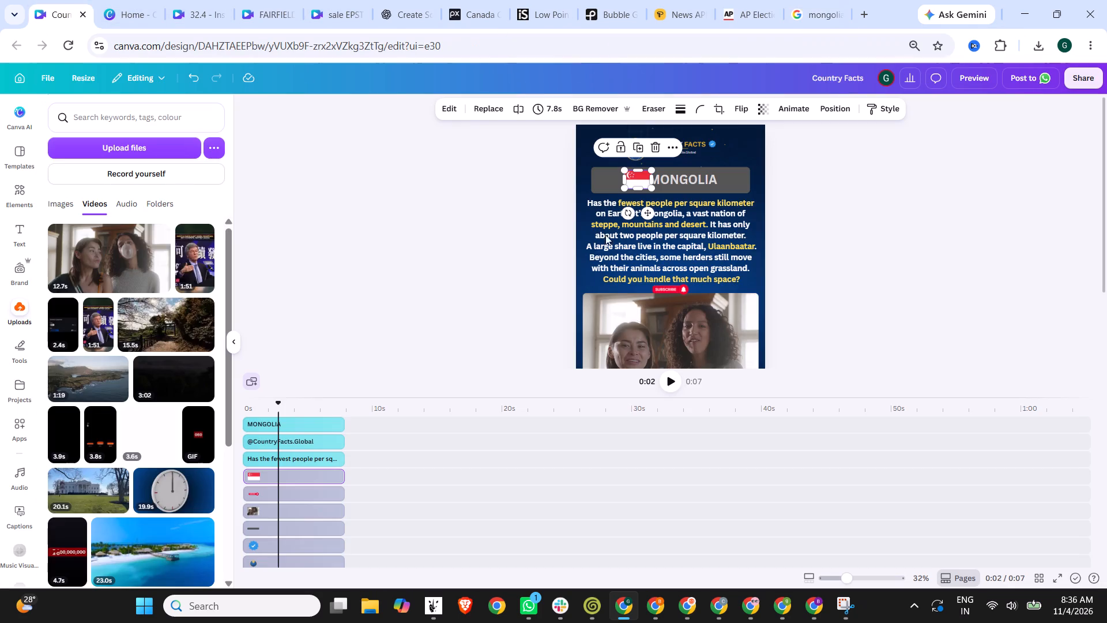
pyautogui.hotkey('ctrl', 'v')
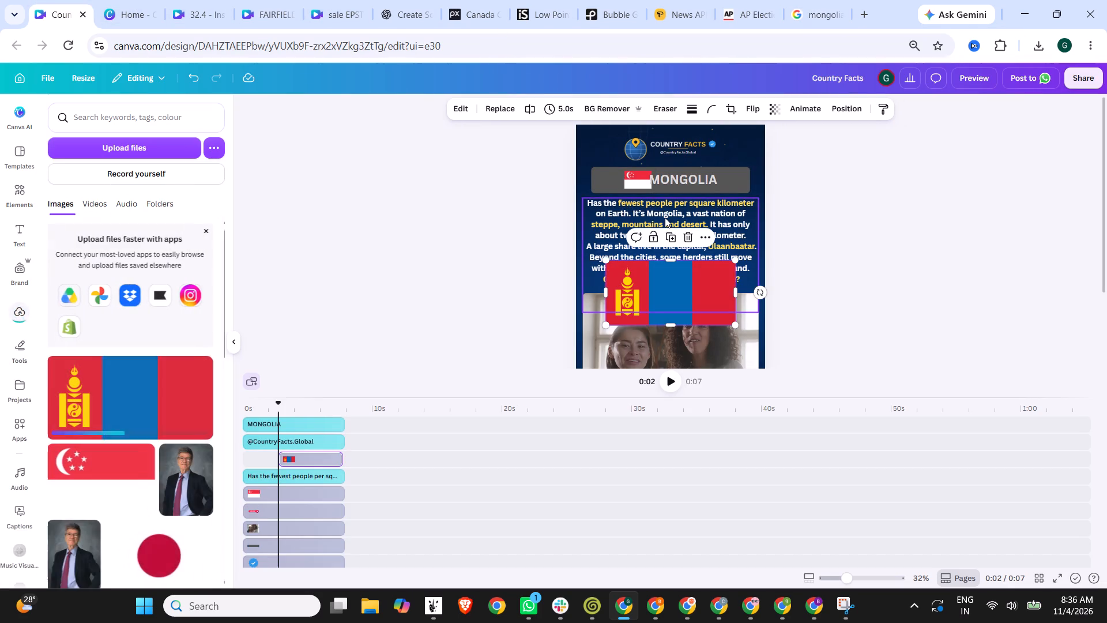
pyautogui.moveTo(680, 279); pyautogui.dragTo(686, 191)
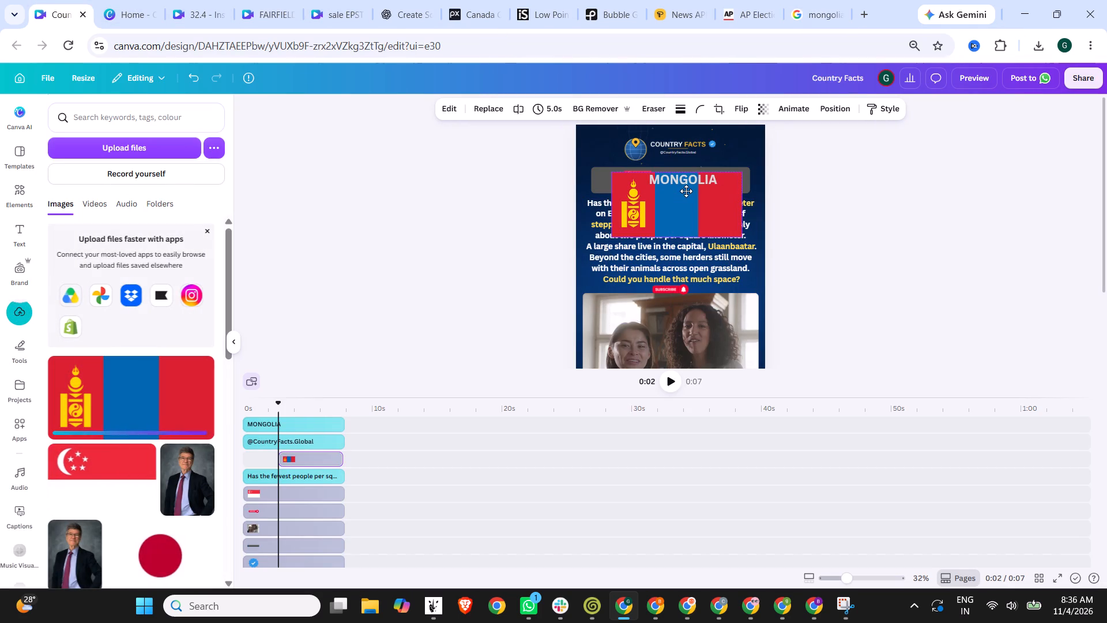
pyautogui.moveTo(686, 191); pyautogui.dragTo(687, 191)
pyautogui.moveTo(743, 234); pyautogui.dragTo(643, 186)
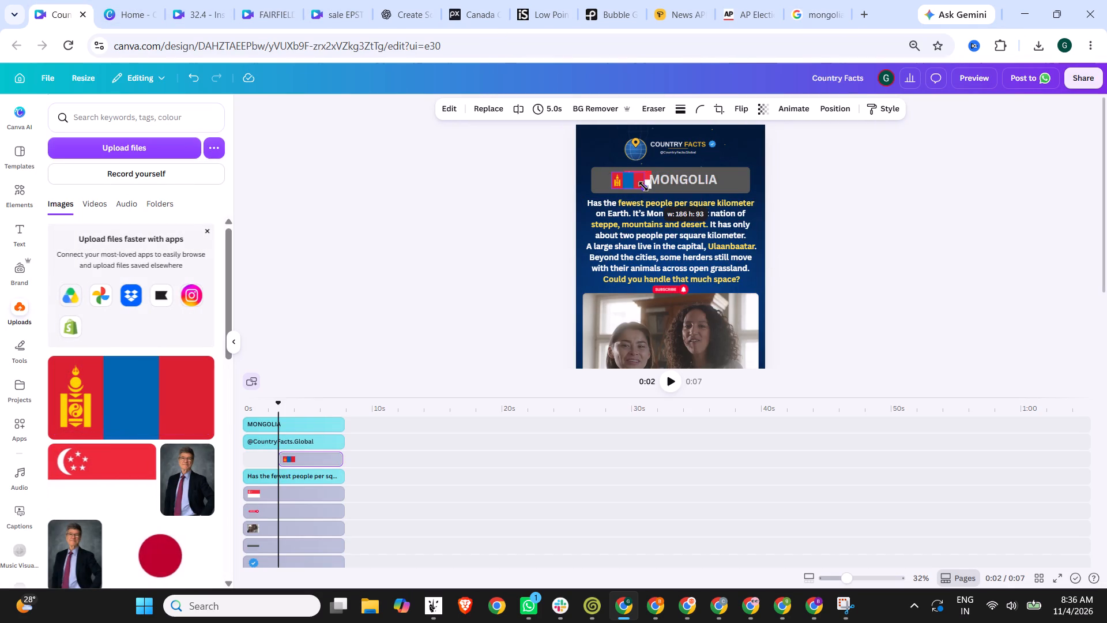
pyautogui.moveTo(643, 186); pyautogui.dragTo(647, 190)
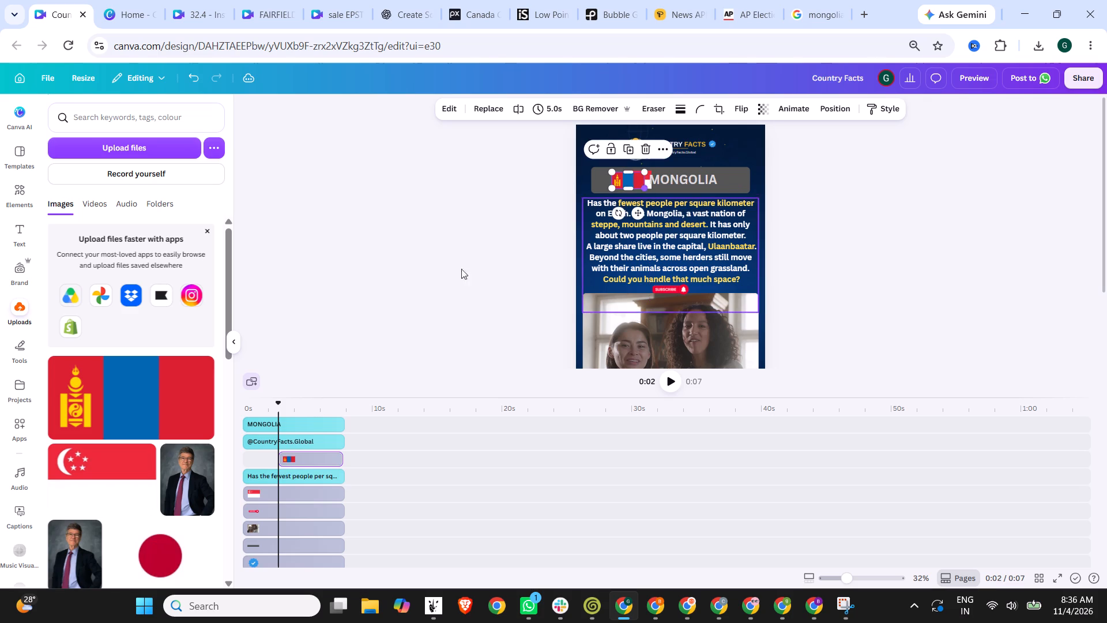
# Delete the Singapore flag from the design.
pyautogui.click(302, 494)
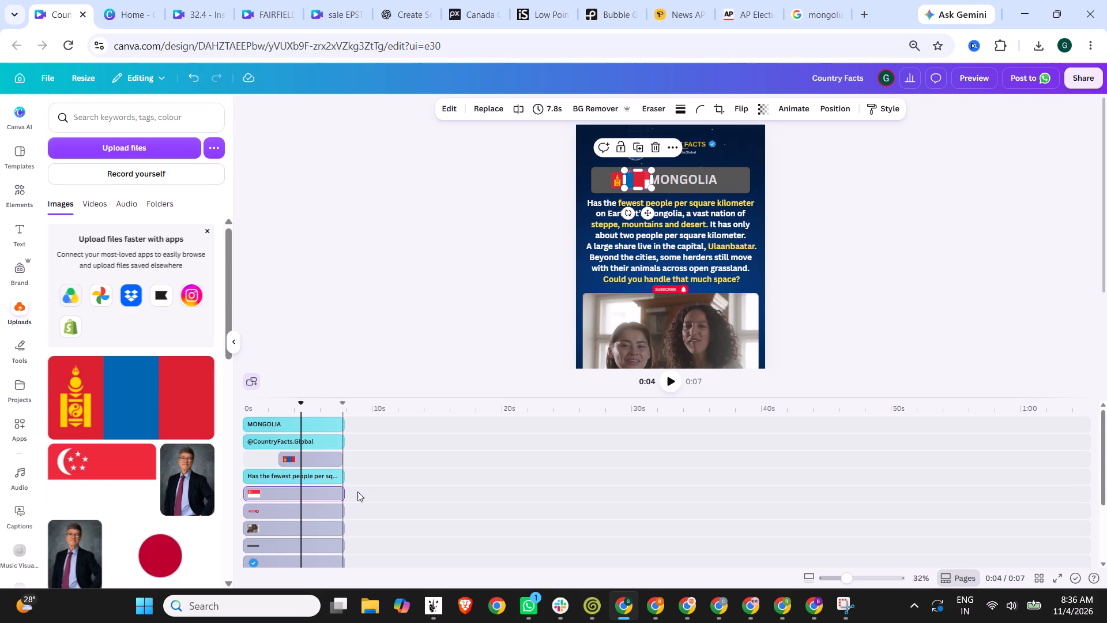
pyautogui.press('Delete')
pyautogui.click(880, 275)
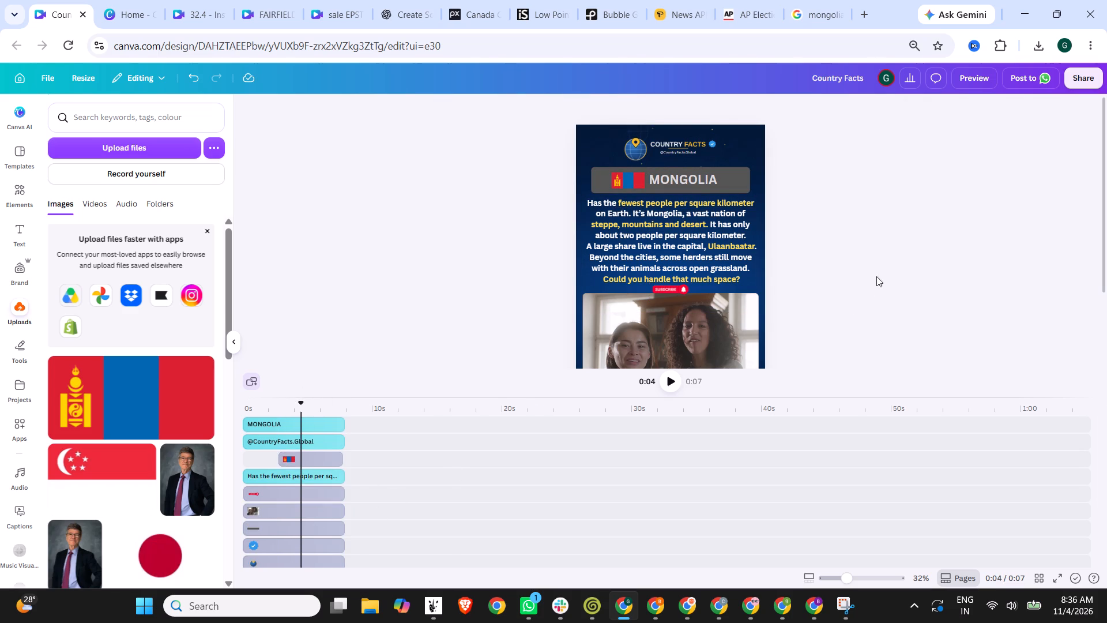
# Extend the Mongolian flag's timeline clip back to 0 s, giving it a 7.7 s duration.
pyautogui.scroll(-3, 544, 281)
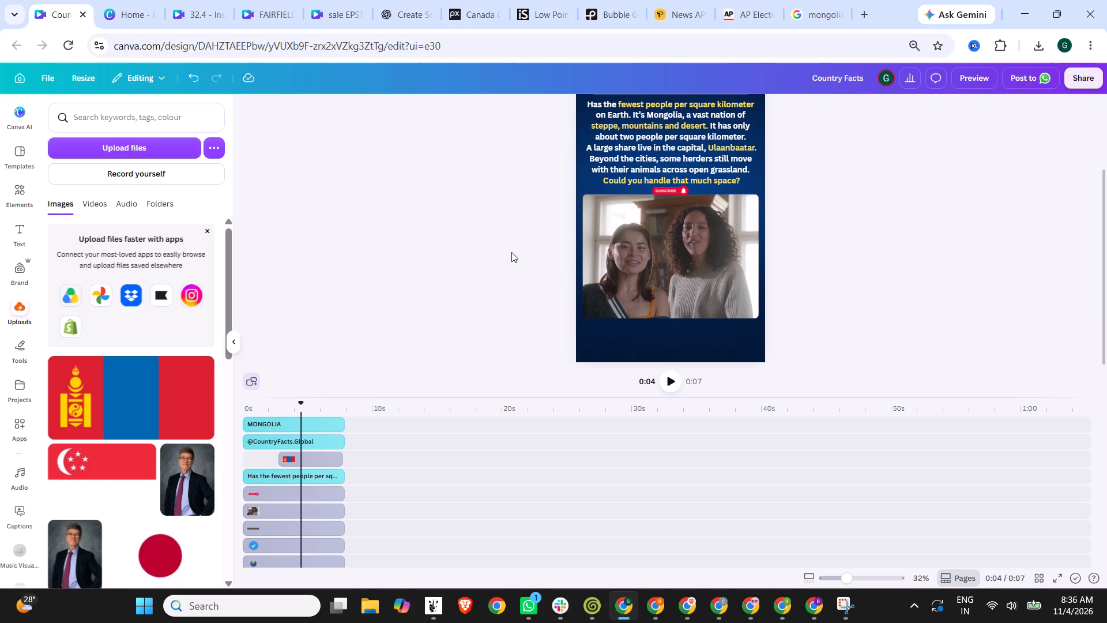
pyautogui.click(295, 459)
pyautogui.moveTo(285, 455); pyautogui.dragTo(274, 455)
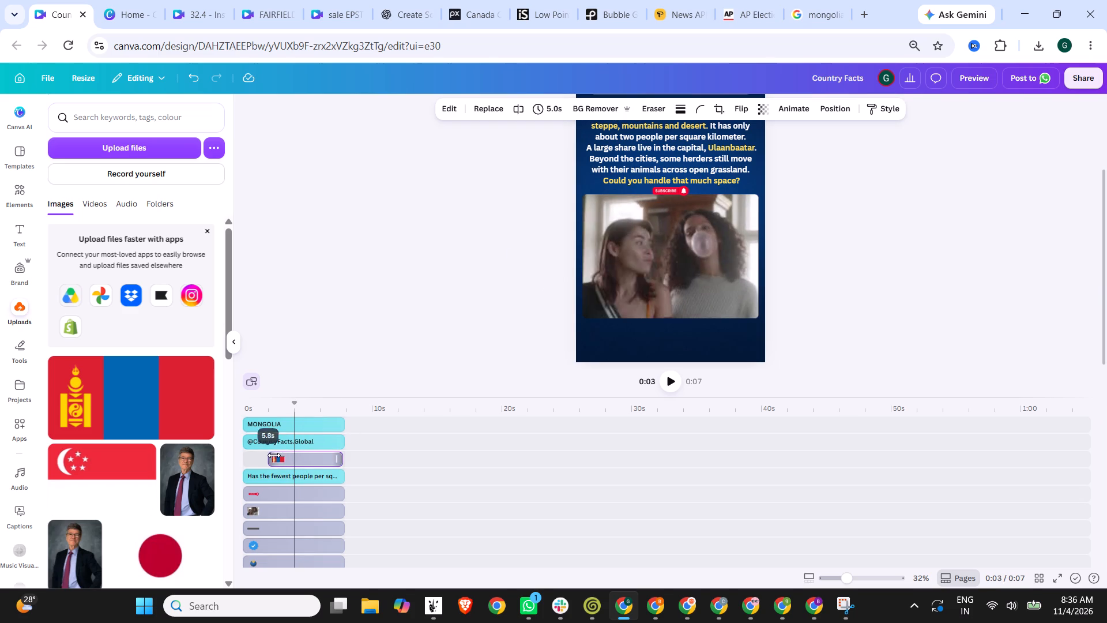
pyautogui.moveTo(274, 455); pyautogui.dragTo(253, 455)
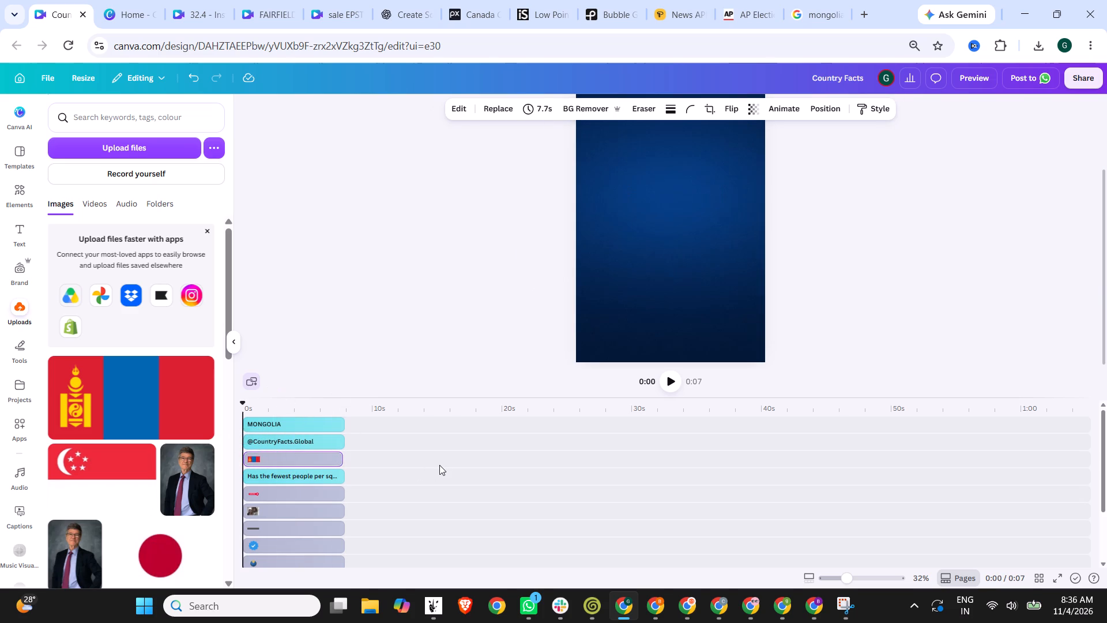
pyautogui.click(455, 319)
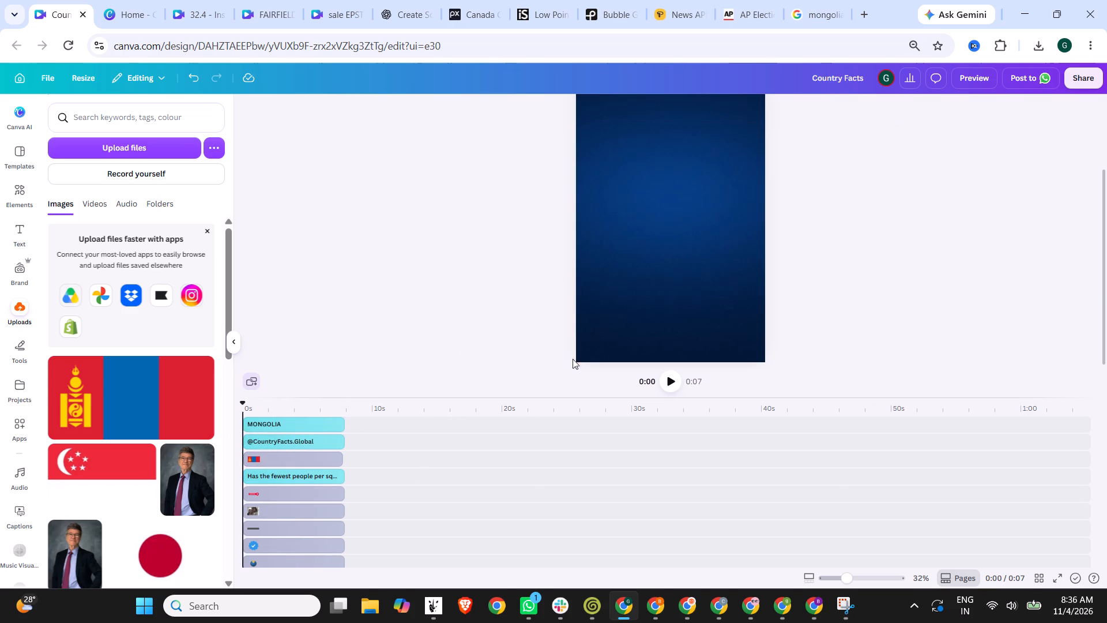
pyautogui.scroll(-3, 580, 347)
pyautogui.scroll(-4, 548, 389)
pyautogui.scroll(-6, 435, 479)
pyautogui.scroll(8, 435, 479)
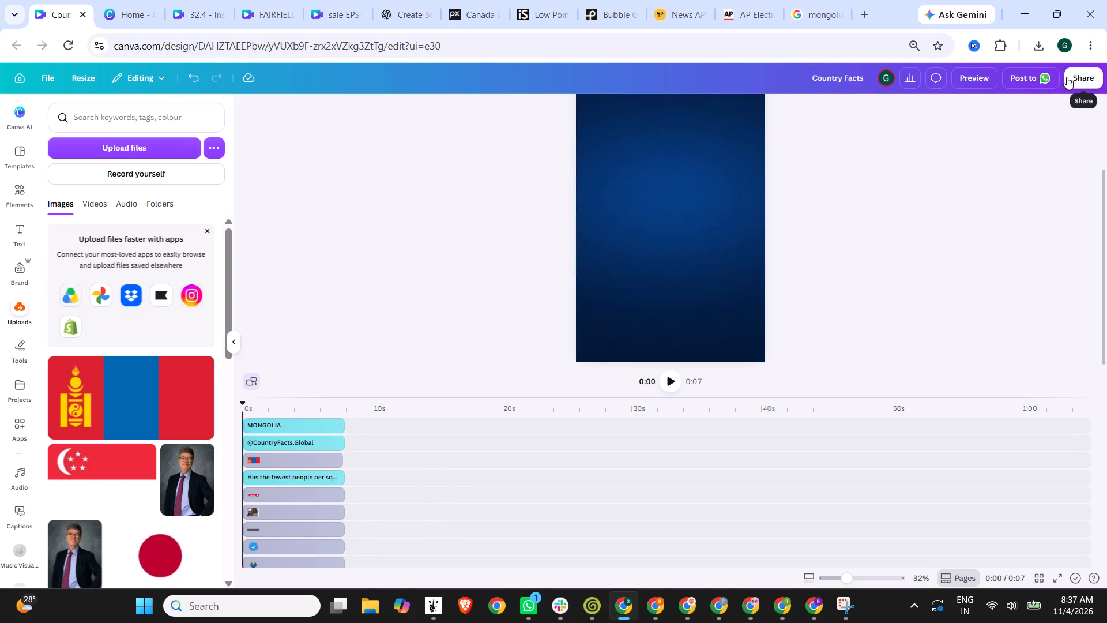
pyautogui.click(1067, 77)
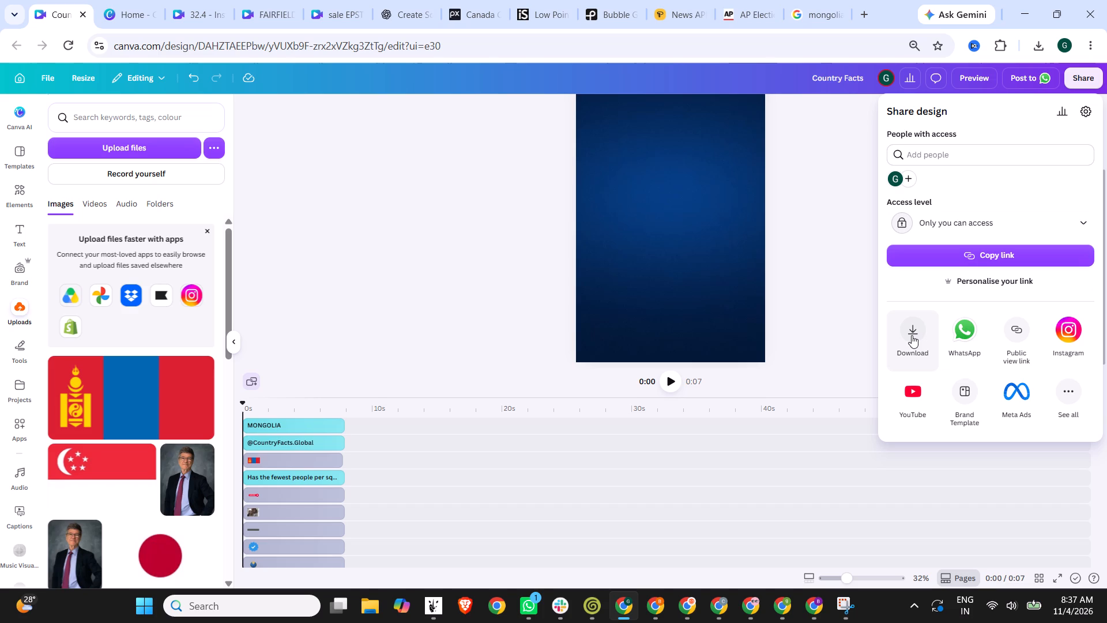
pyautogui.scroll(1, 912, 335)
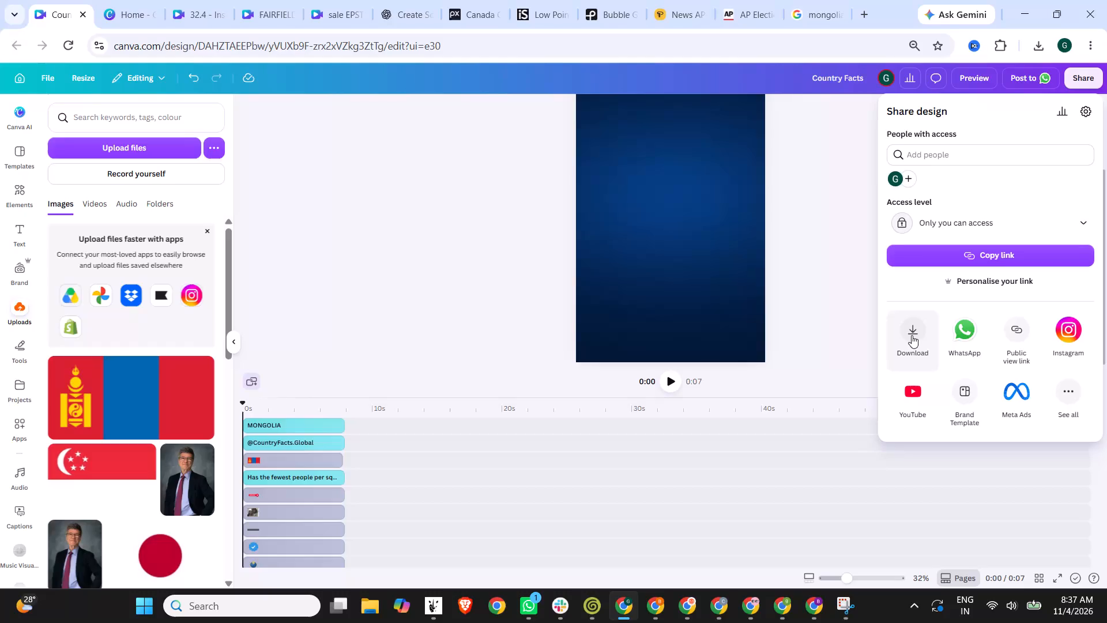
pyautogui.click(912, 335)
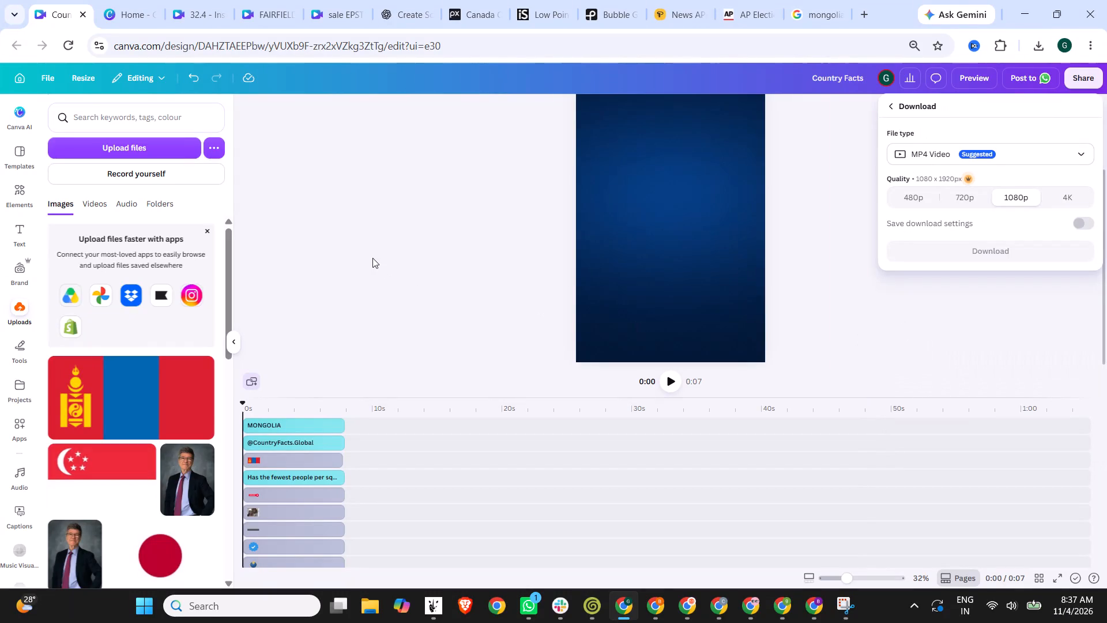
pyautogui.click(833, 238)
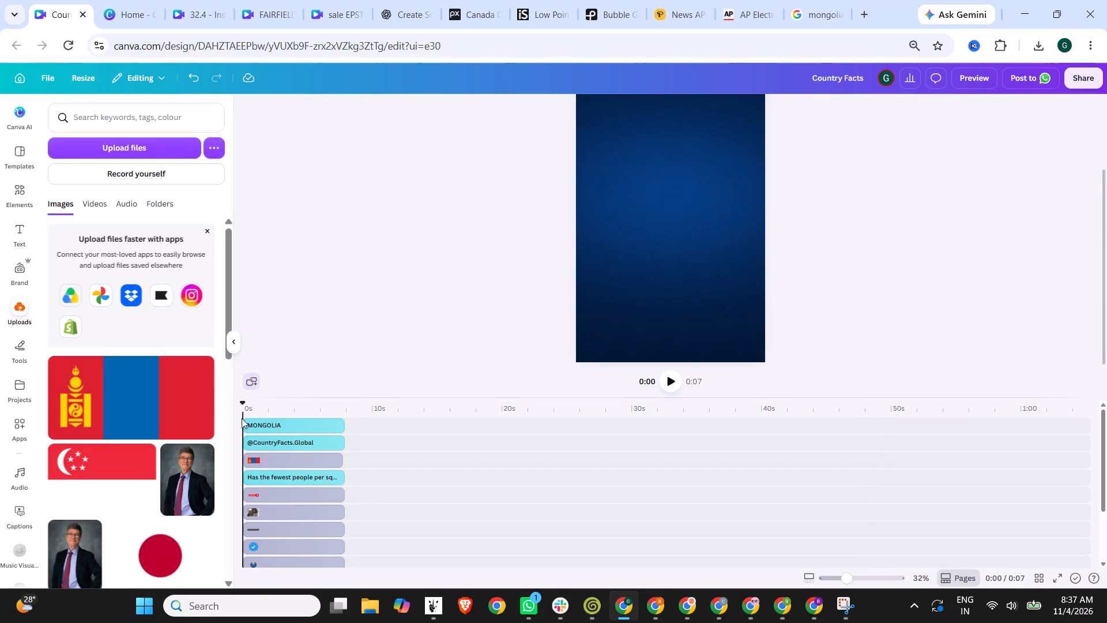
# Preview the Mongolia design at about 4 s on the timeline.
pyautogui.click(297, 410)
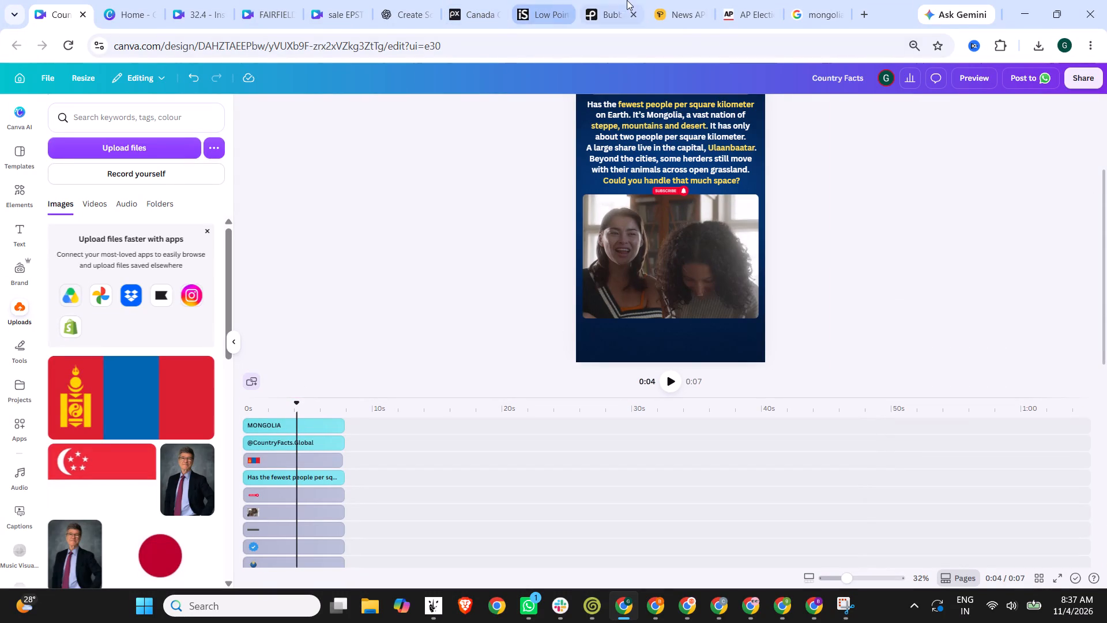
# Switch to Pexels, close the open bubble gum video and search videos for "mongolia".
pyautogui.click(630, 0)
pyautogui.click(62, 110)
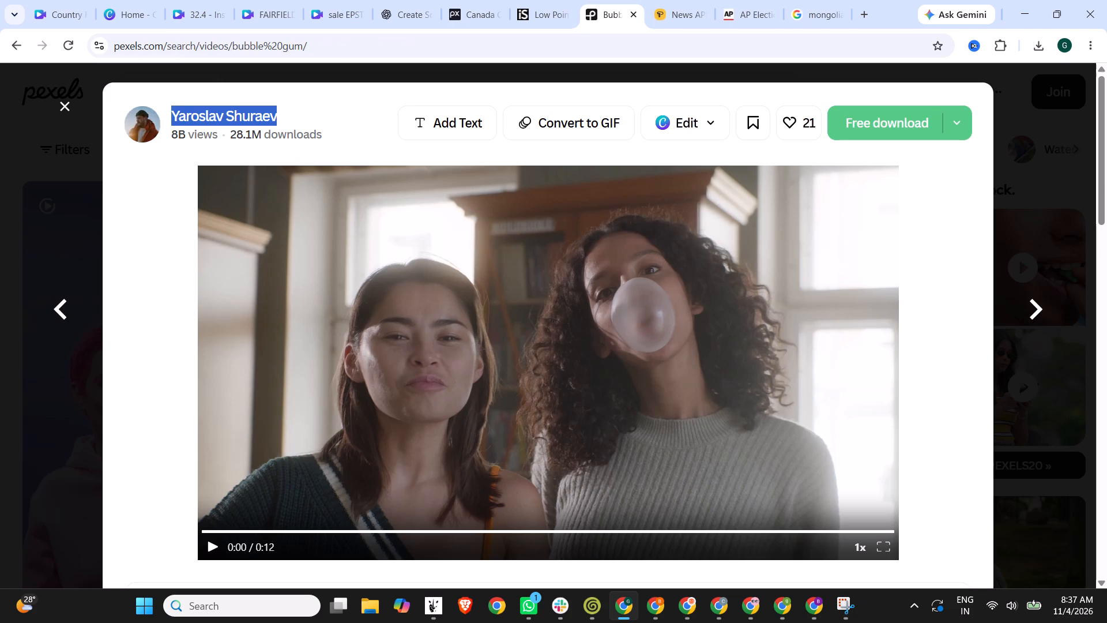
pyautogui.moveTo(314, 103); pyautogui.dragTo(213, 96)
pyautogui.write('mongolia')
pyautogui.press('Return')
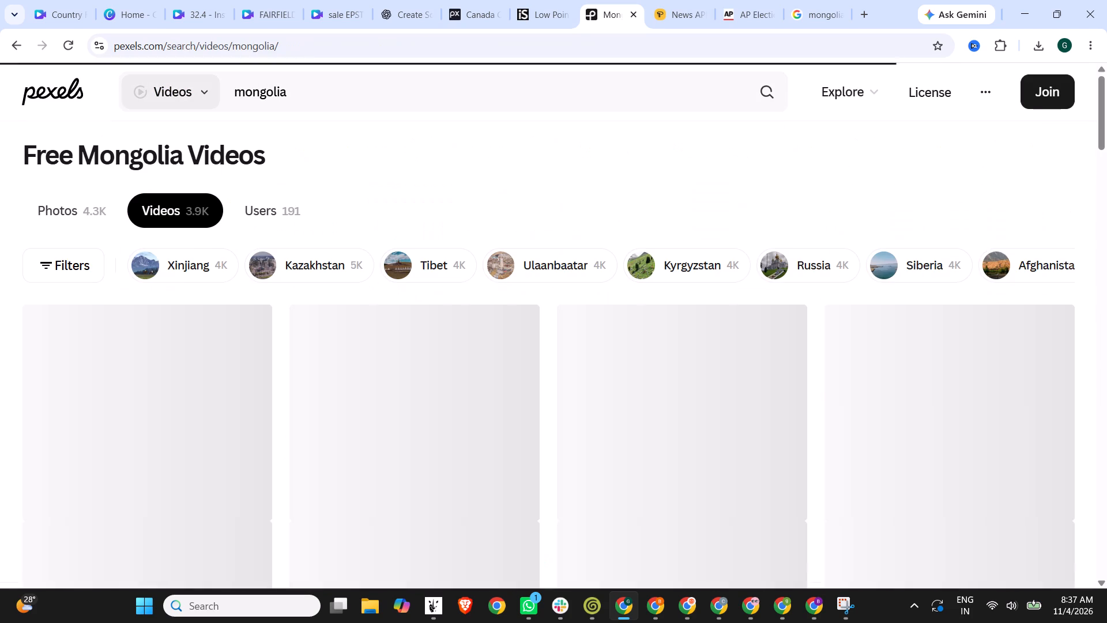
# Look through the Mongolia video results for footage that suits the script about open steppe, herders and animals.
pyautogui.scroll(-2, 563, 178)
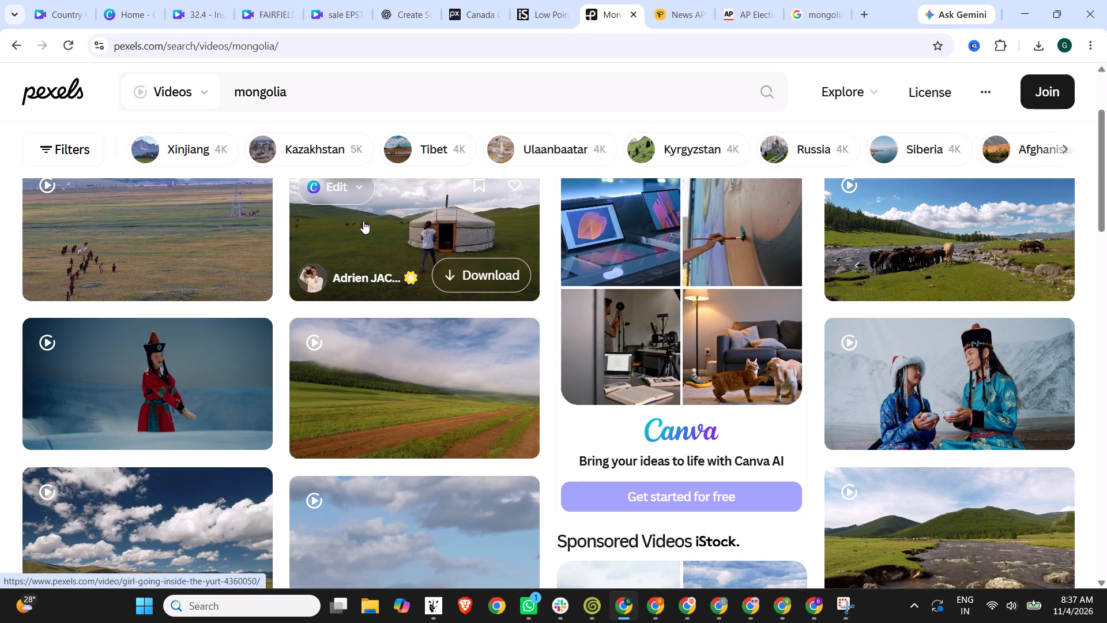
pyautogui.scroll(-2, 191, 343)
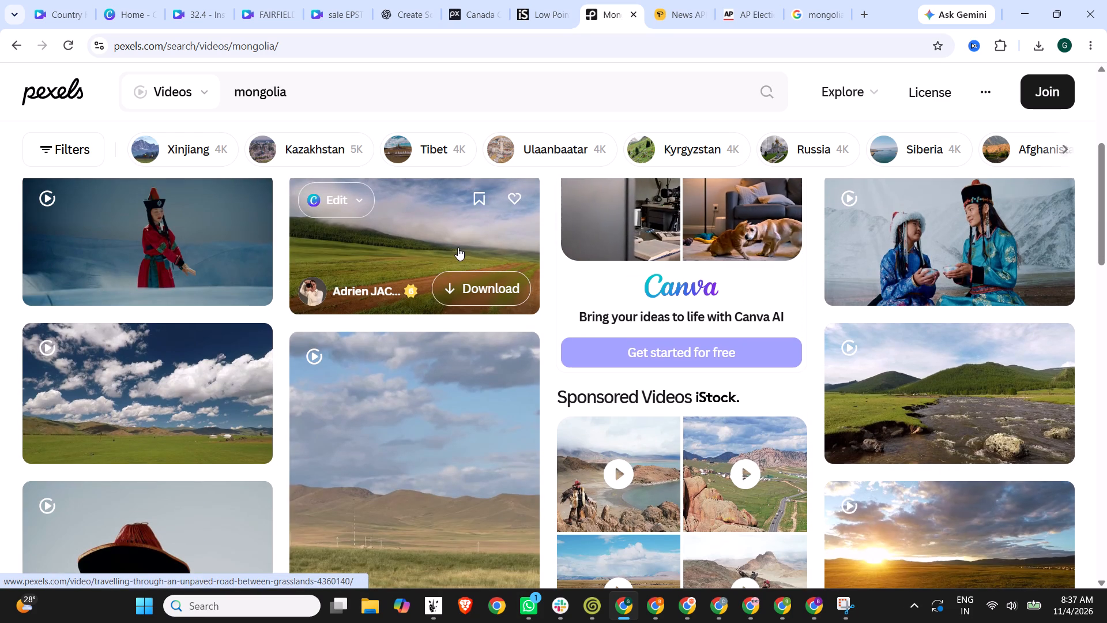
pyautogui.scroll(-5, 458, 247)
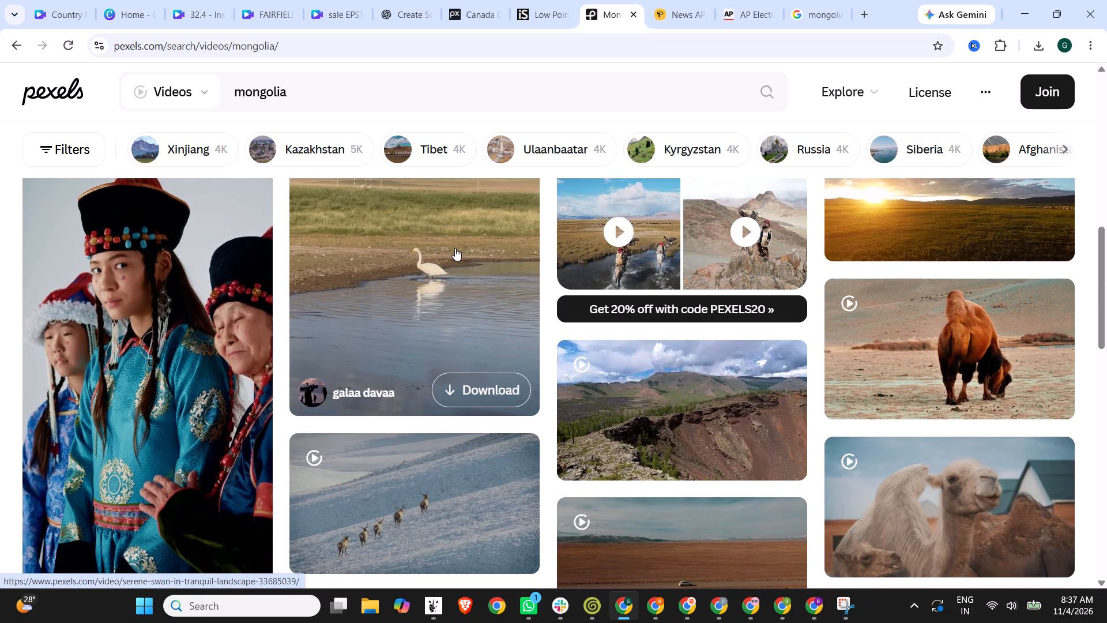
pyautogui.scroll(-2, 440, 284)
pyautogui.scroll(-4, 442, 337)
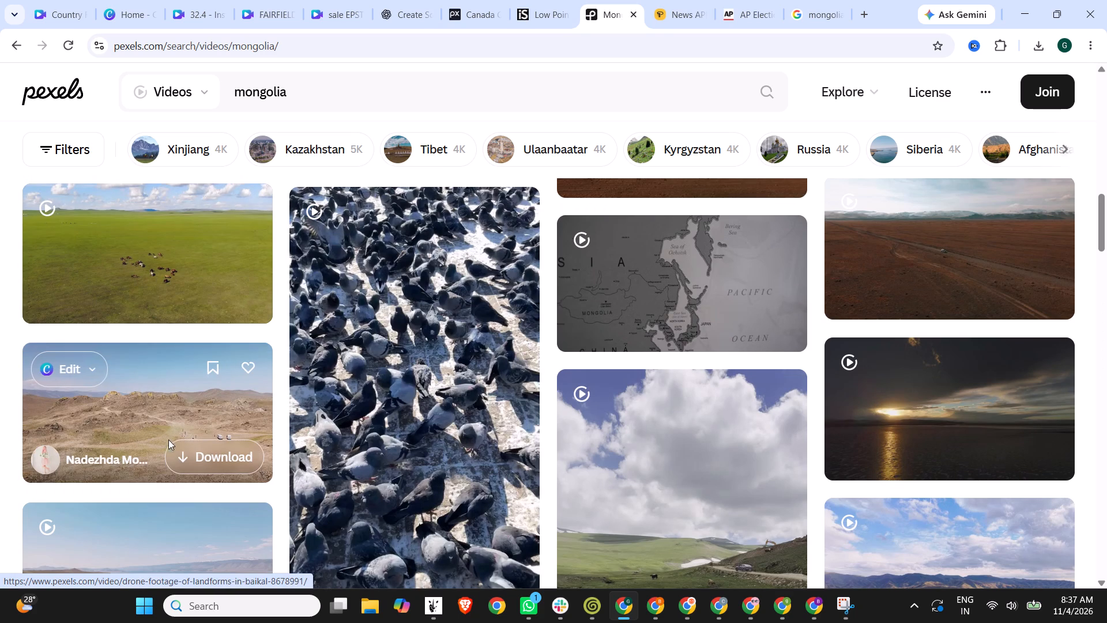
pyautogui.scroll(-3, 205, 410)
pyautogui.scroll(-2, 638, 367)
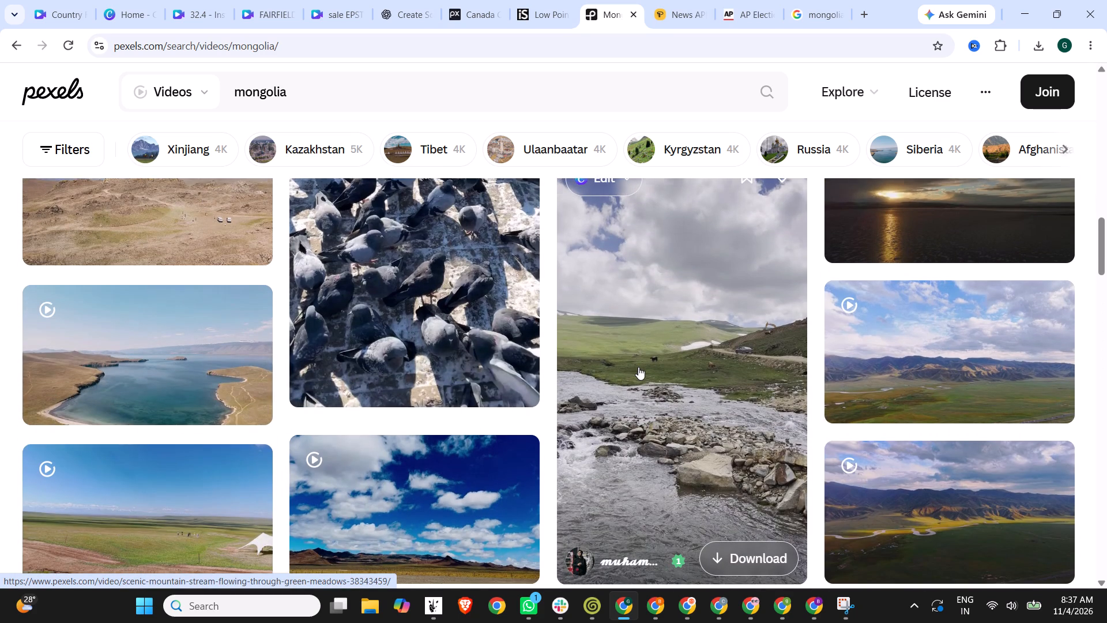
pyautogui.scroll(-4, 221, 320)
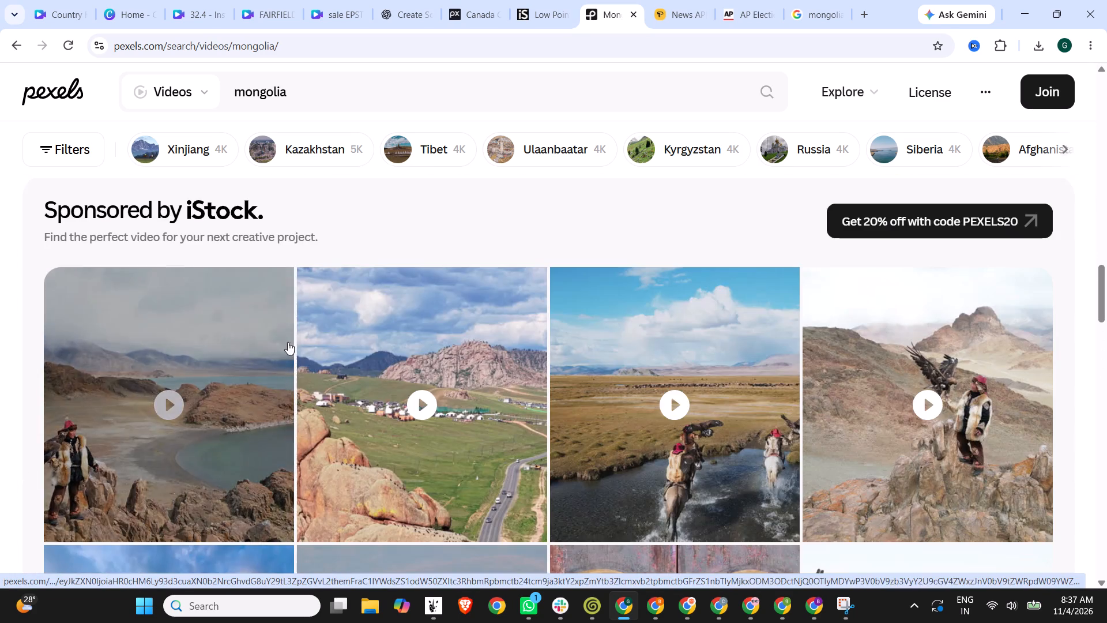
pyautogui.scroll(-5, 326, 355)
pyautogui.scroll(-3, 381, 358)
pyautogui.scroll(-1, 178, 361)
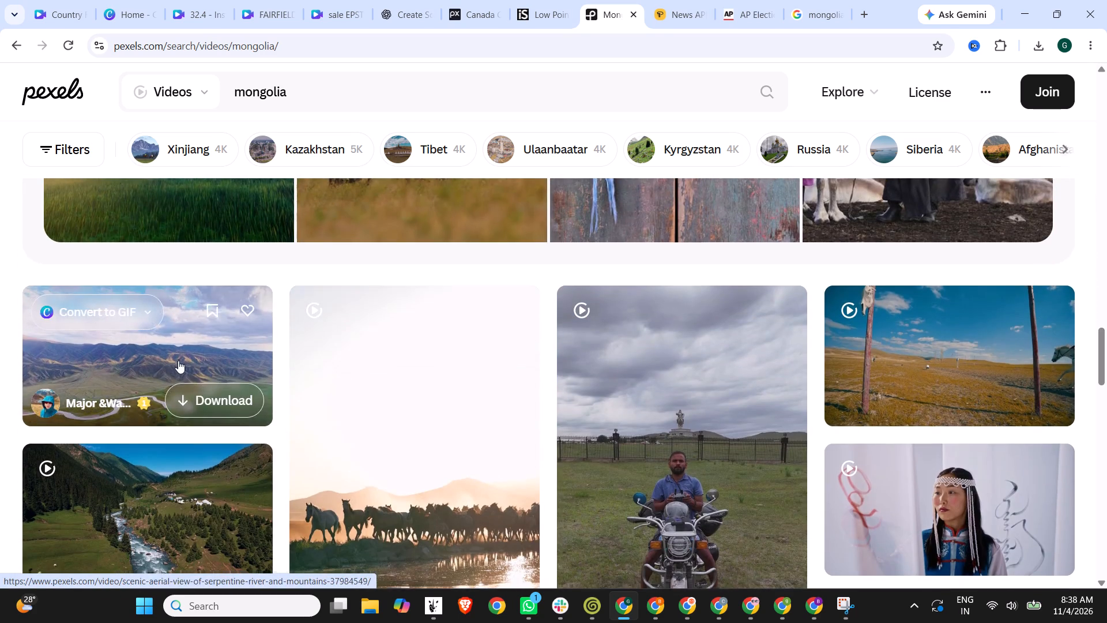
pyautogui.scroll(-2, 178, 361)
pyautogui.scroll(-2, 119, 317)
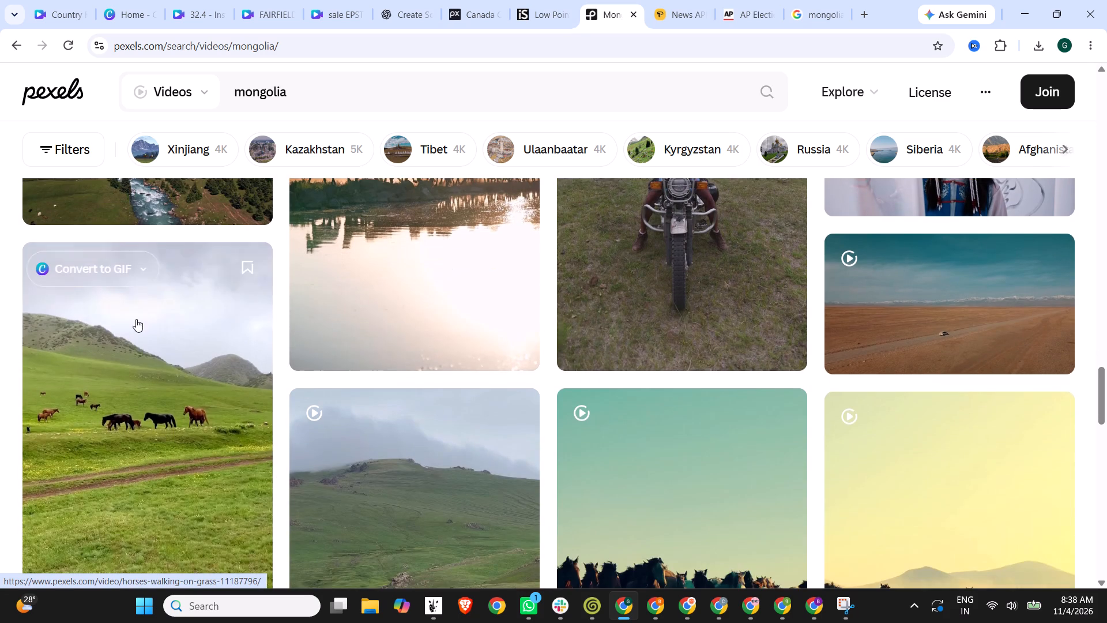
pyautogui.scroll(-4, 180, 339)
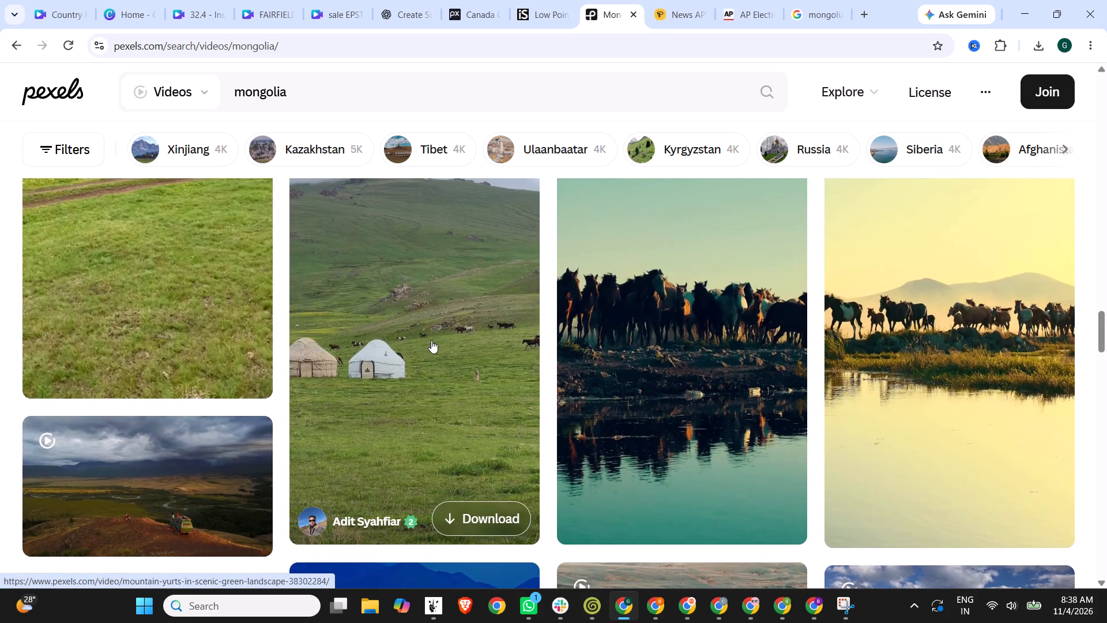
pyautogui.scroll(-2, 431, 340)
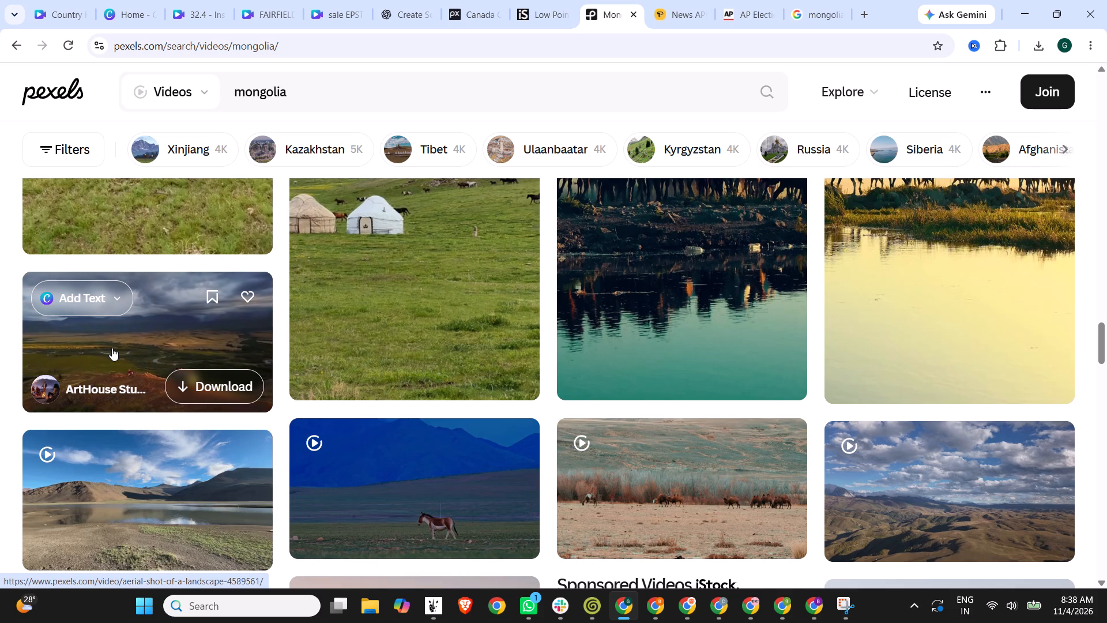
pyautogui.scroll(-4, 204, 344)
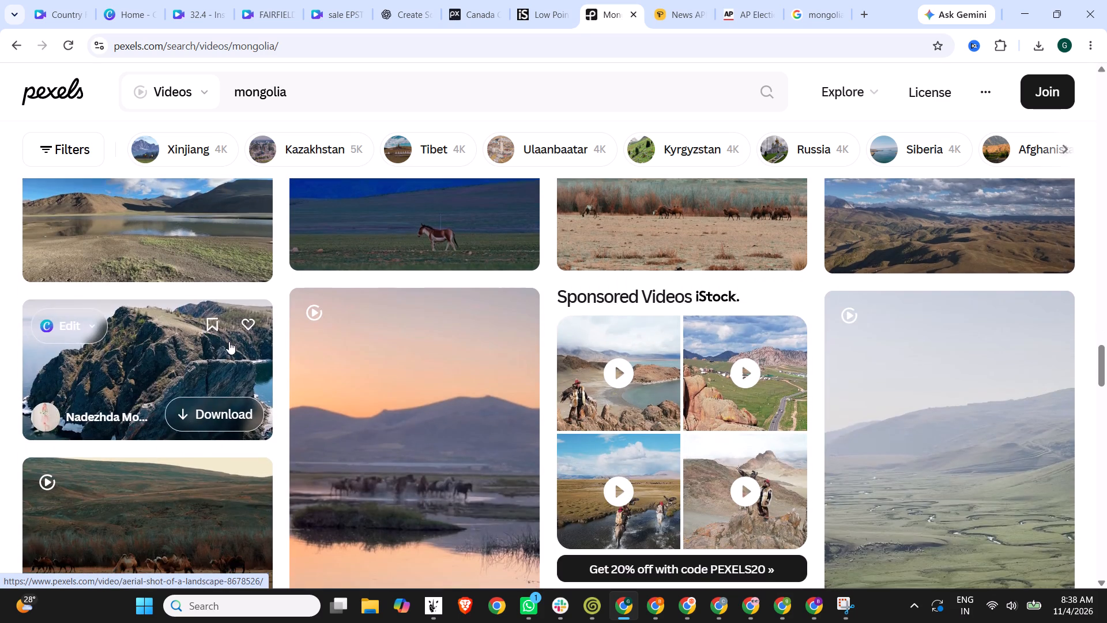
pyautogui.scroll(-4, 219, 345)
pyautogui.scroll(-4, 179, 284)
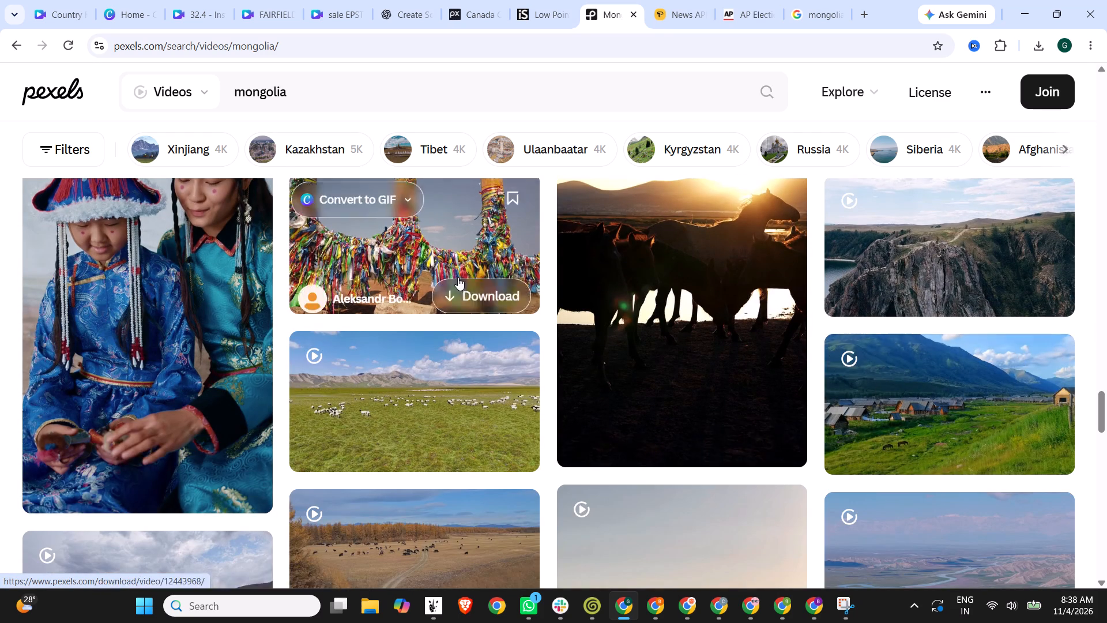
pyautogui.scroll(-5, 458, 277)
# Refine the Pexels video search to "mongolia people".
pyautogui.click(352, 92)
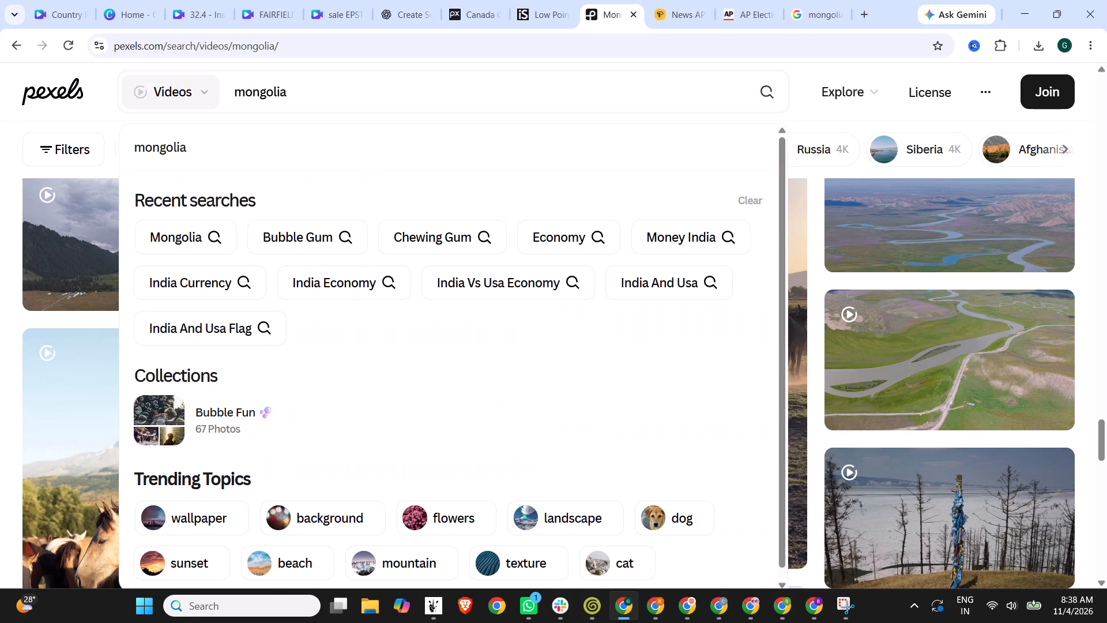
pyautogui.press('space')
pyautogui.write('people')
pyautogui.press('Return')
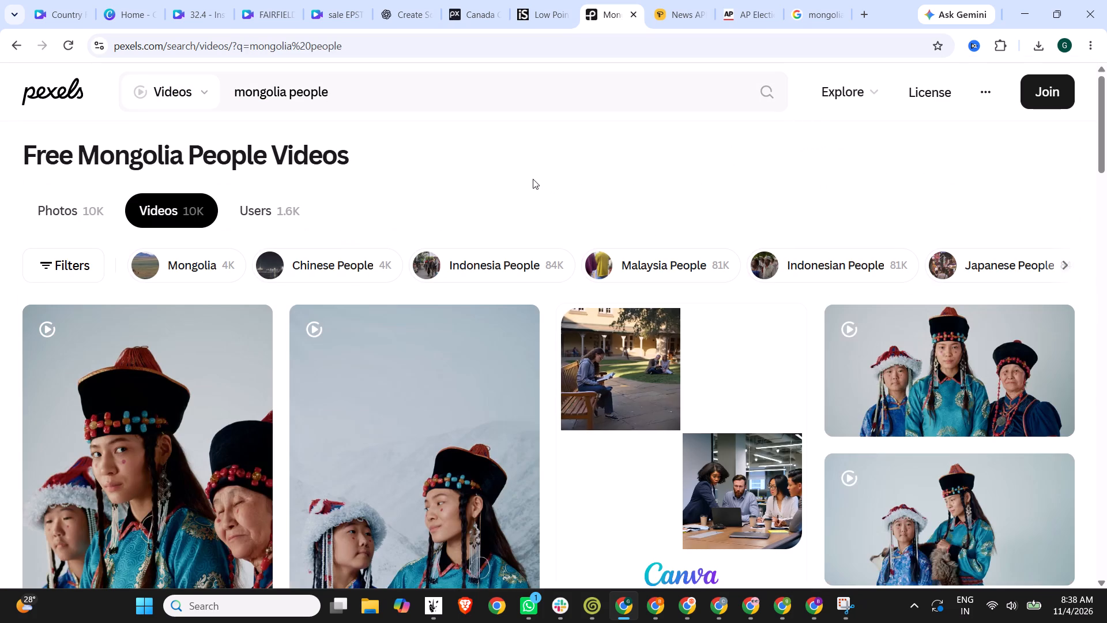
# Browse the "mongolia people" video results for a clip that fits the Mongolia Short.
pyautogui.scroll(-2, 533, 179)
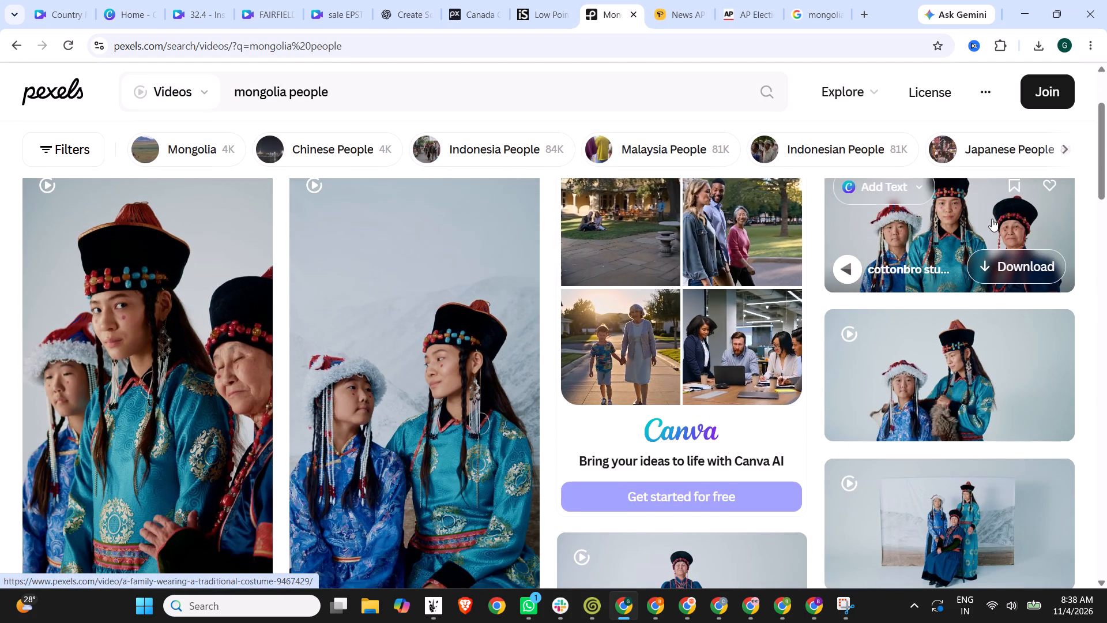
pyautogui.scroll(-4, 992, 219)
pyautogui.scroll(-3, 892, 380)
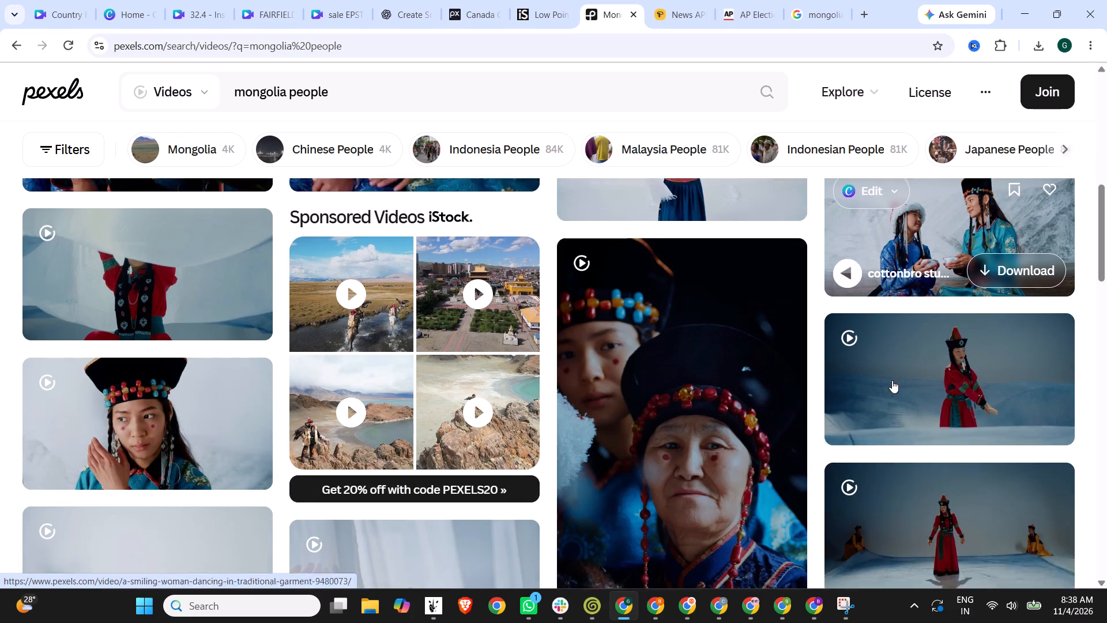
pyautogui.scroll(-2, 902, 344)
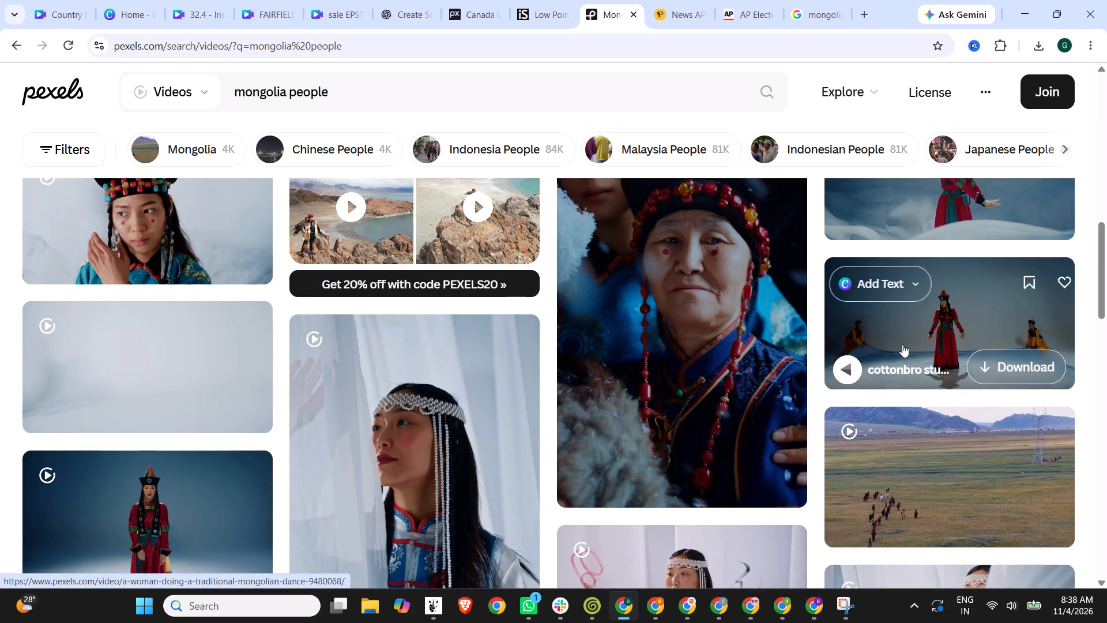
pyautogui.scroll(-2, 902, 336)
pyautogui.scroll(-5, 293, 336)
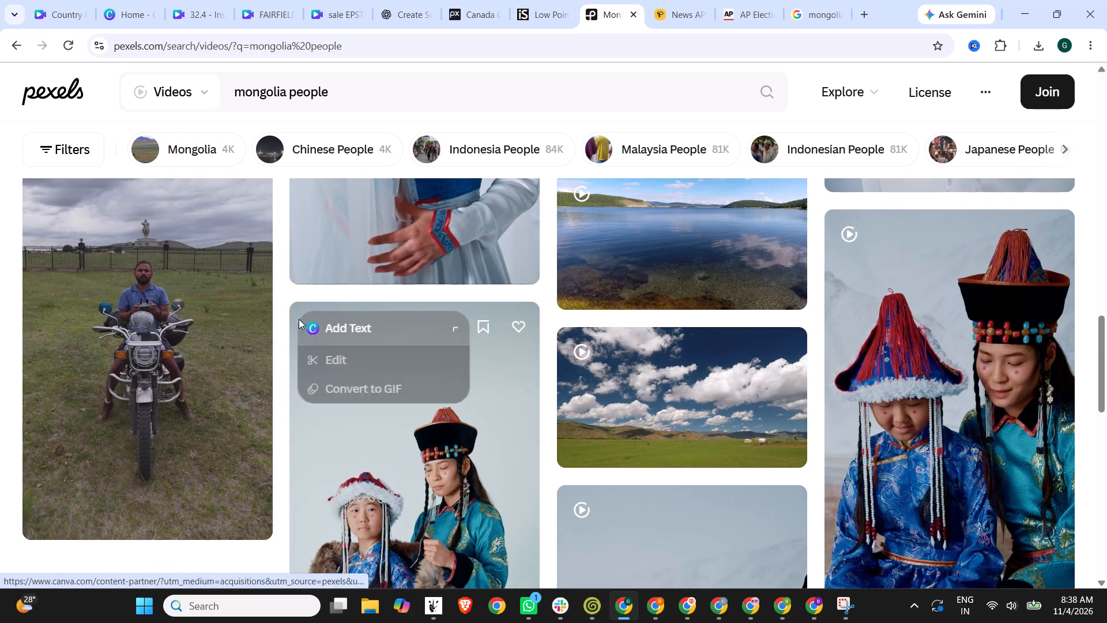
pyautogui.scroll(-3, 182, 347)
pyautogui.scroll(-5, 247, 337)
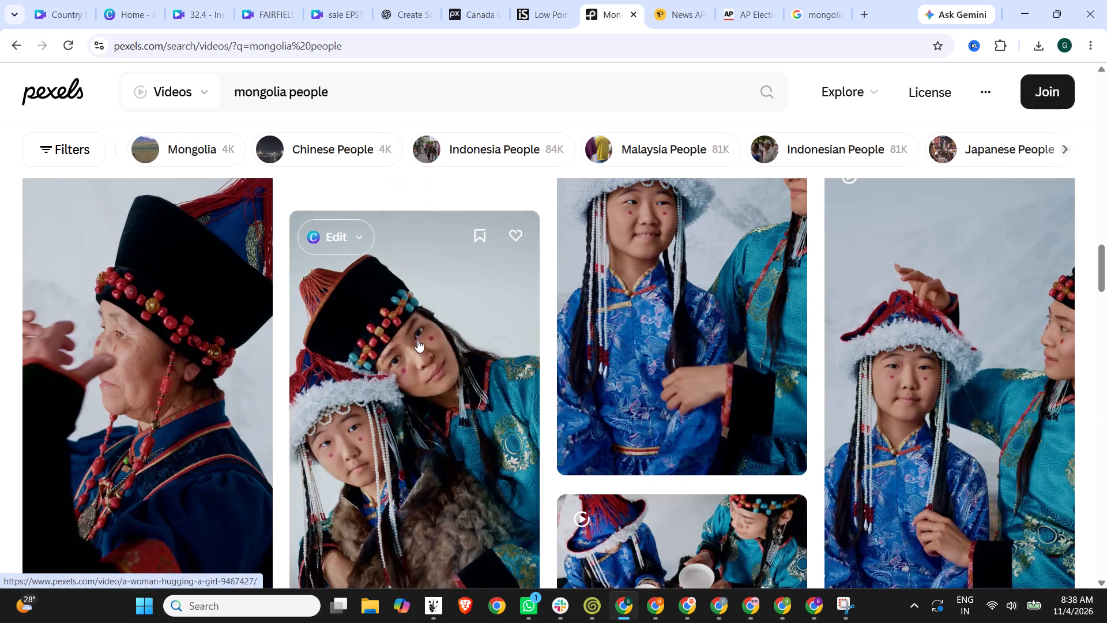
pyautogui.scroll(-15, 417, 340)
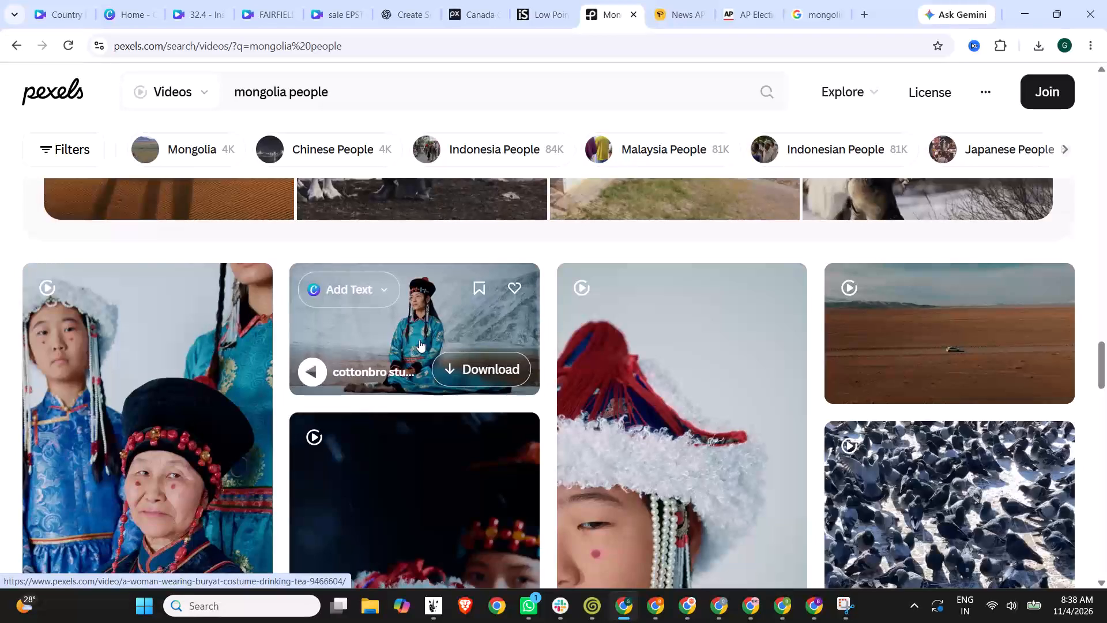
pyautogui.scroll(-7, 424, 330)
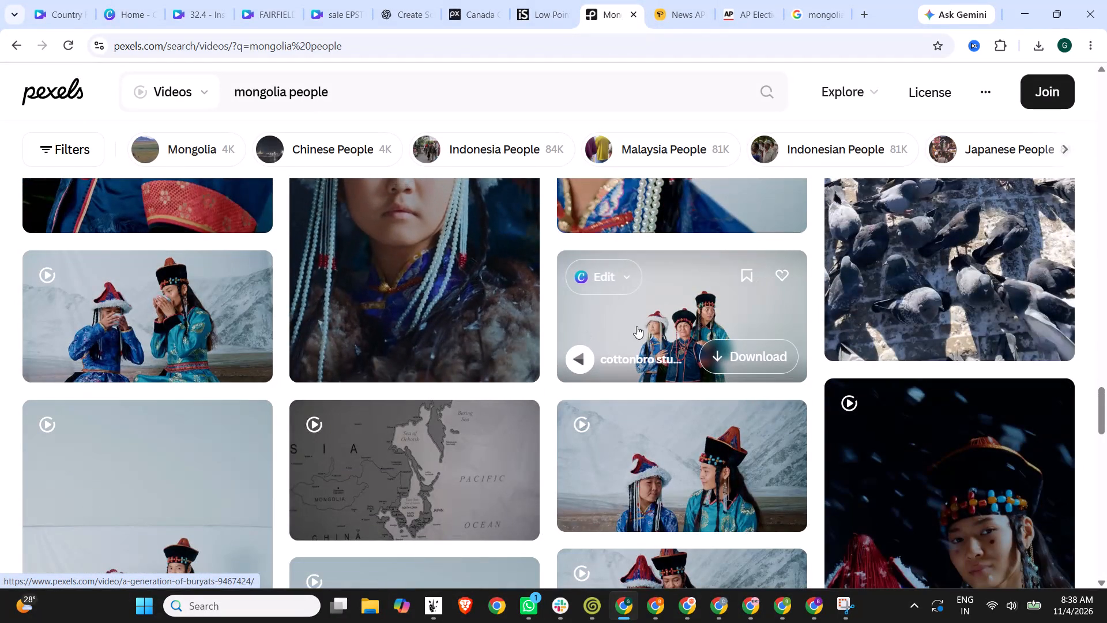
pyautogui.scroll(-11, 637, 326)
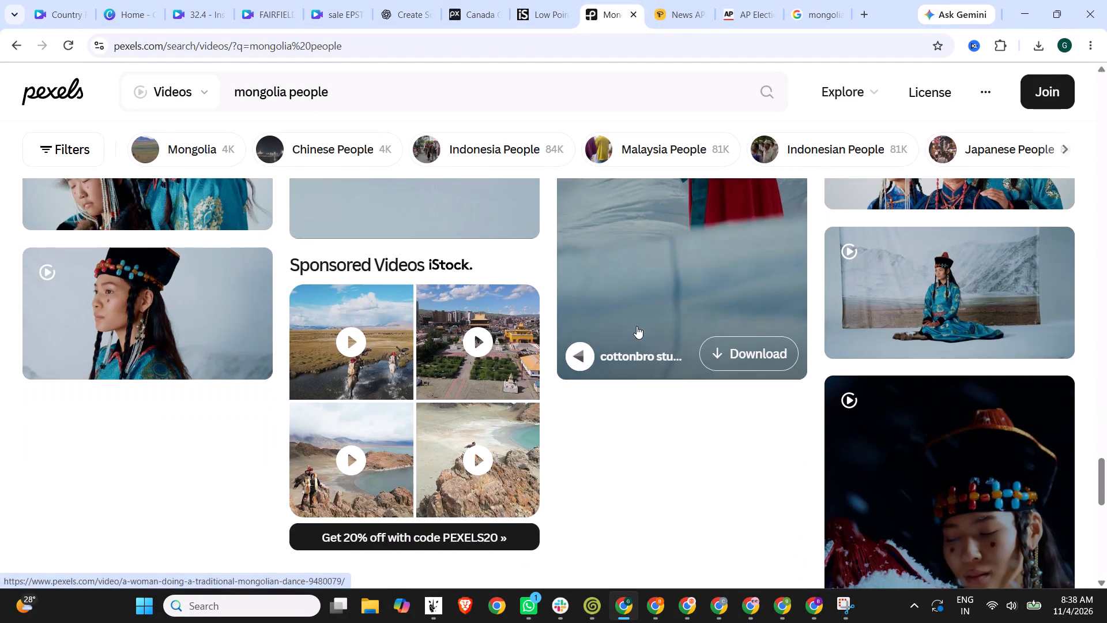
pyautogui.scroll(2, 917, 316)
pyautogui.scroll(-2, 925, 337)
pyautogui.scroll(-3, 679, 348)
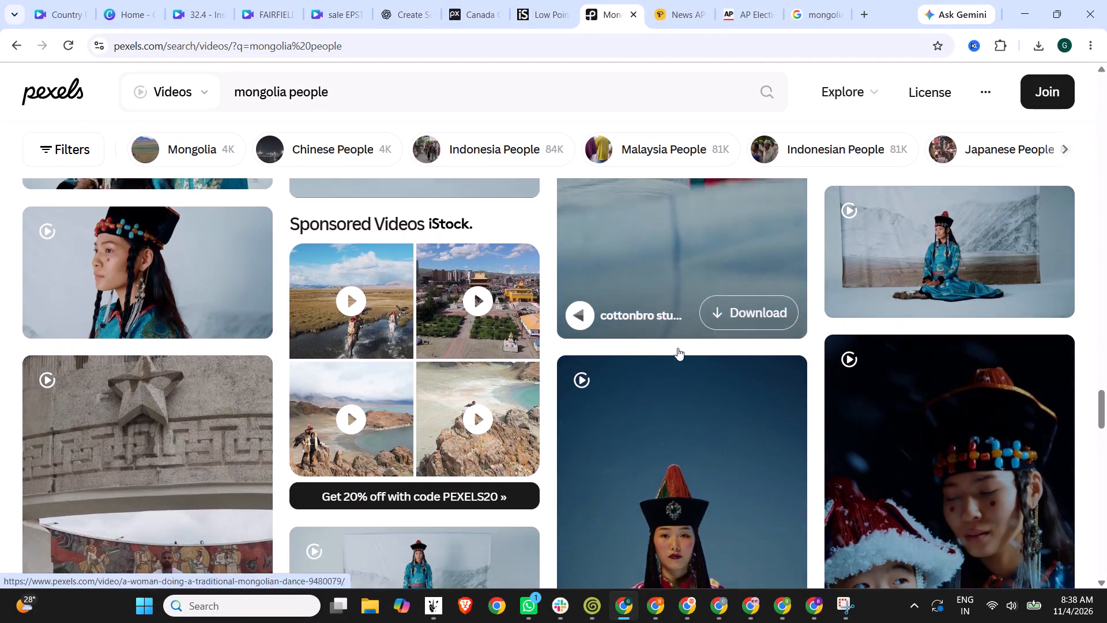
pyautogui.scroll(-1, 677, 348)
pyautogui.scroll(-5, 353, 339)
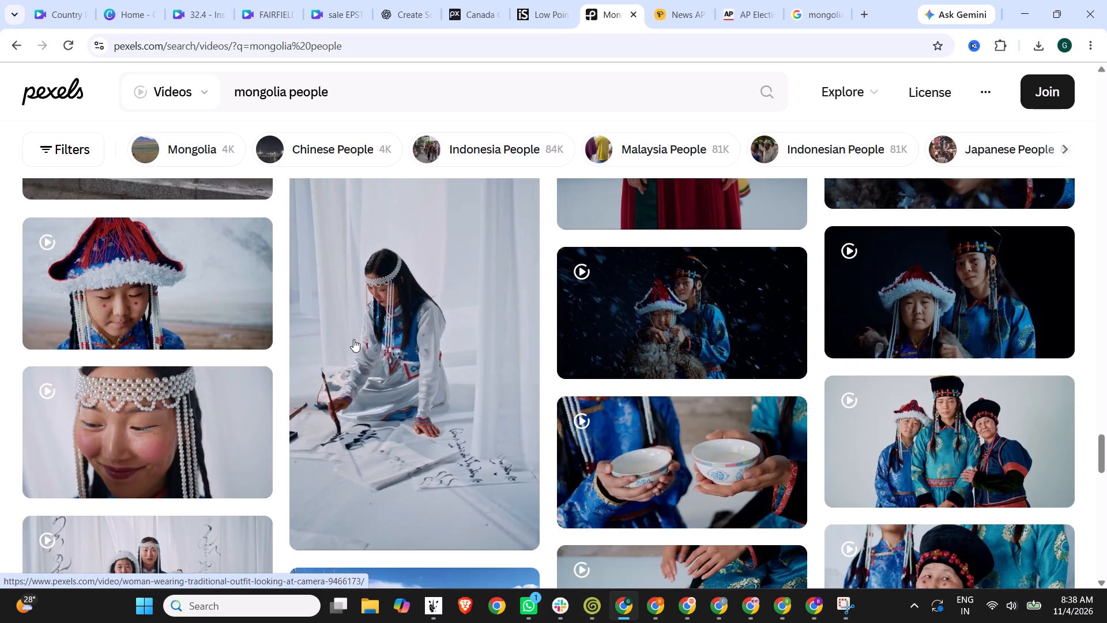
pyautogui.scroll(-6, 353, 339)
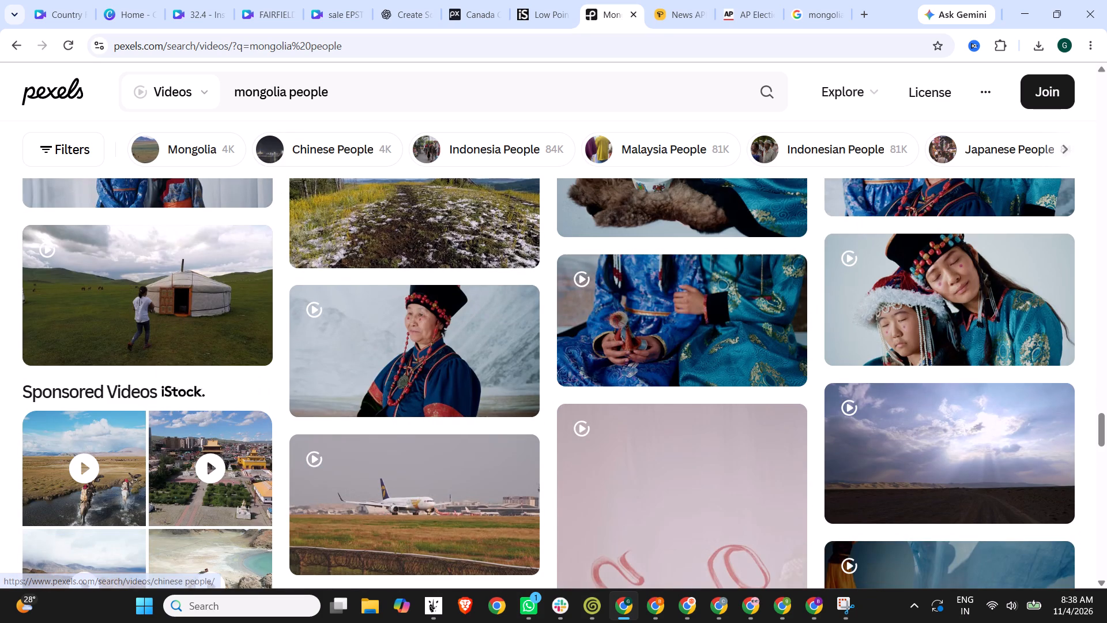
# Change the Pexels video search to "mongolia tribe".
pyautogui.moveTo(287, 91); pyautogui.dragTo(461, 81)
pyautogui.press('space')
pyautogui.write('tribe')
pyautogui.press('Return')
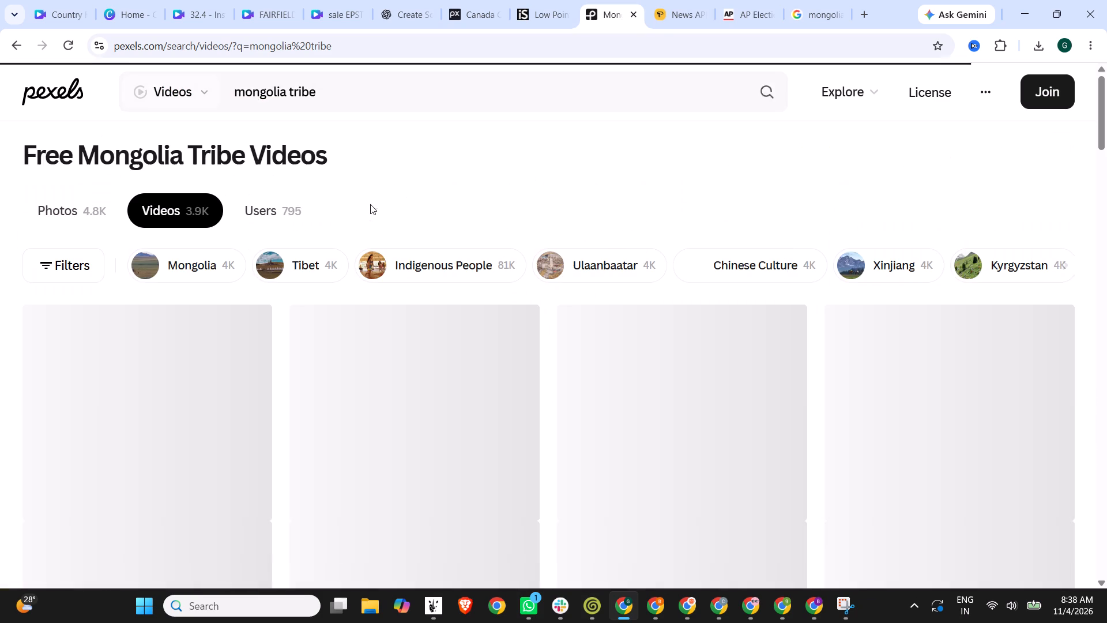
# Browse the "mongolia tribe" video results for footage of herders, animals or open land that suits the Mongolia script.
pyautogui.scroll(-1, 496, 155)
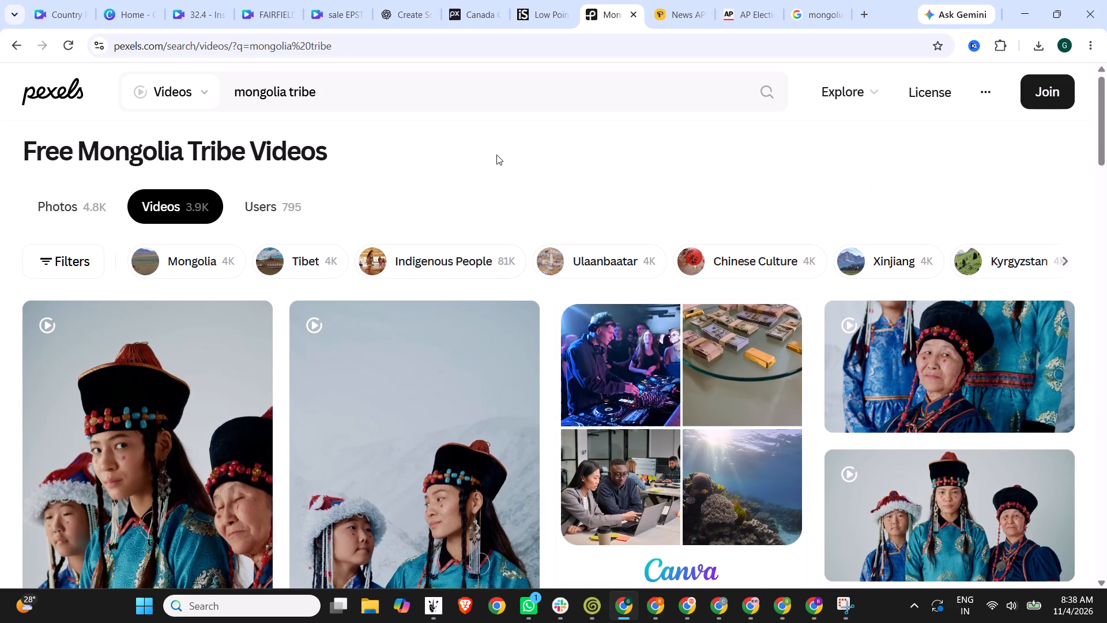
pyautogui.scroll(-5, 496, 155)
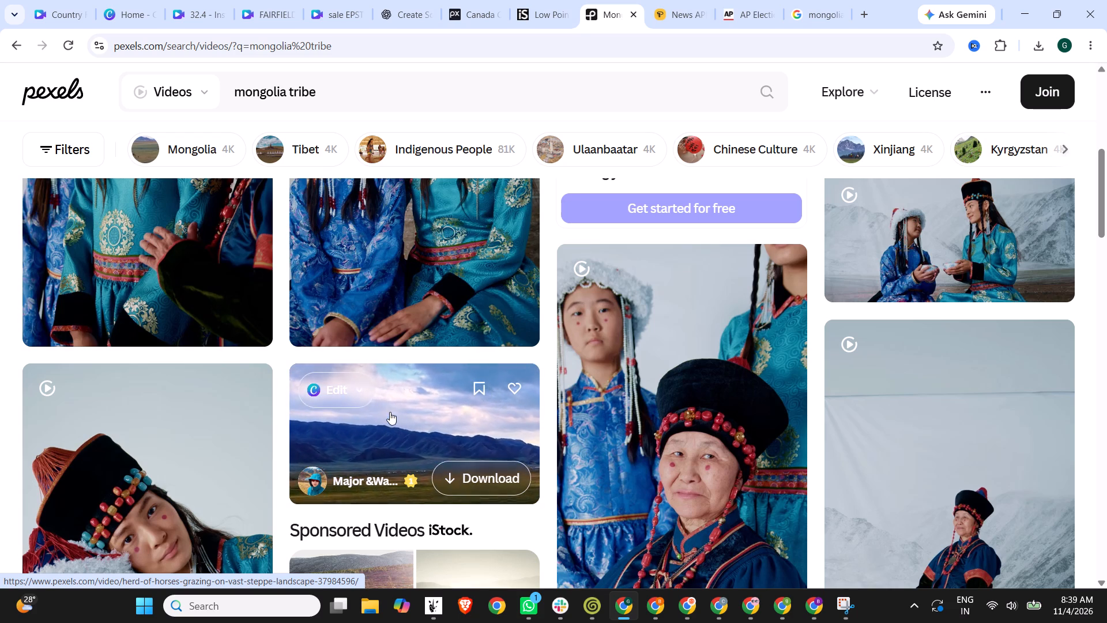
pyautogui.scroll(-5, 495, 418)
pyautogui.scroll(-4, 438, 389)
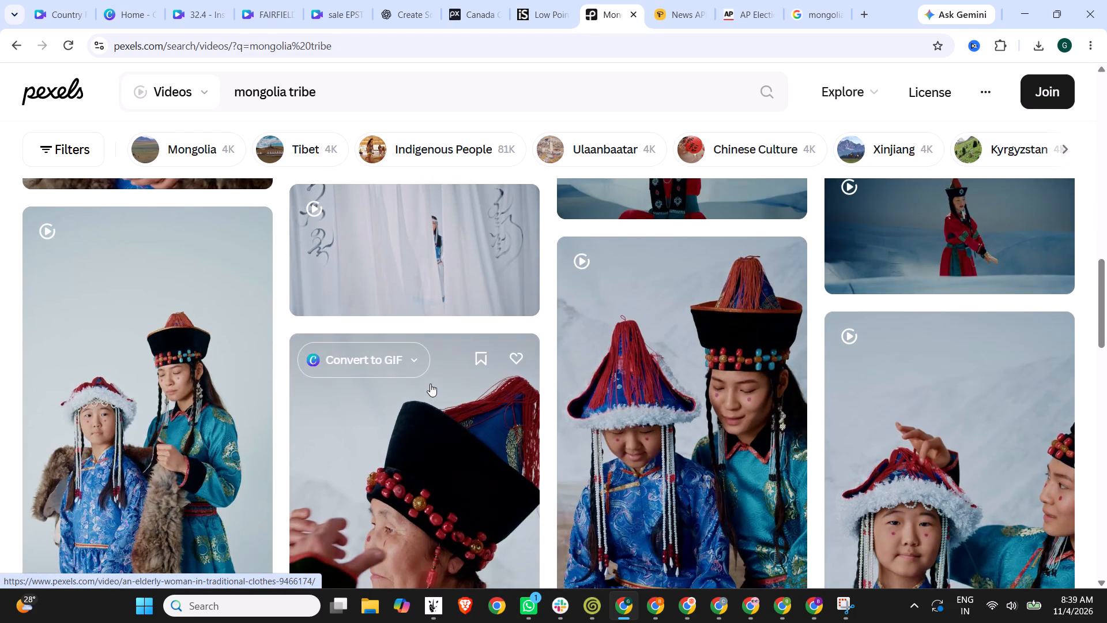
pyautogui.scroll(-7, 545, 385)
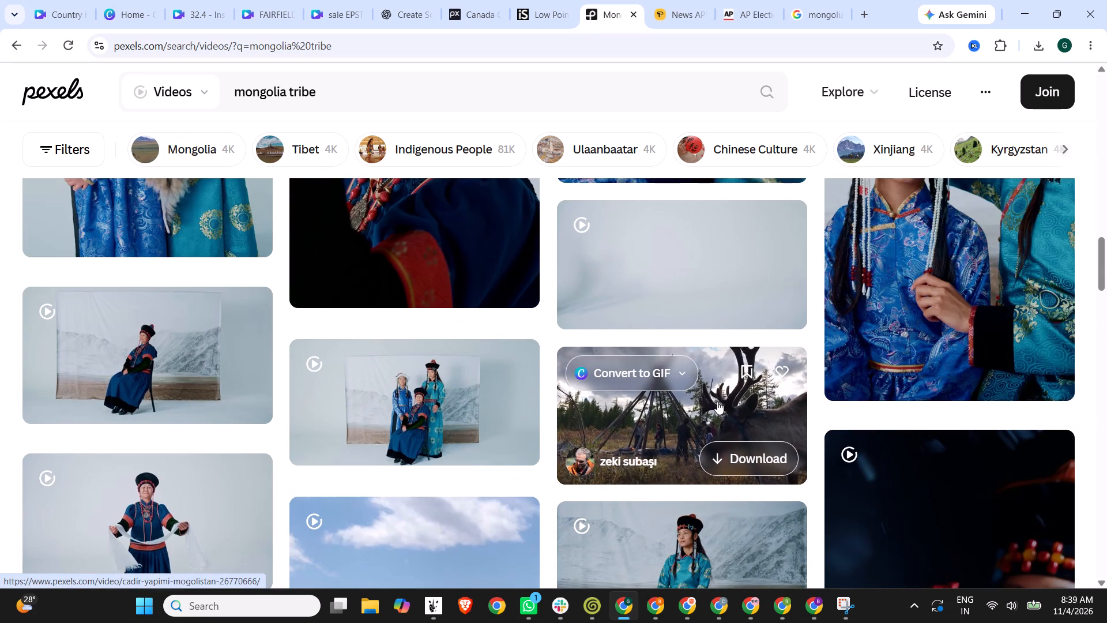
pyautogui.scroll(-6, 717, 401)
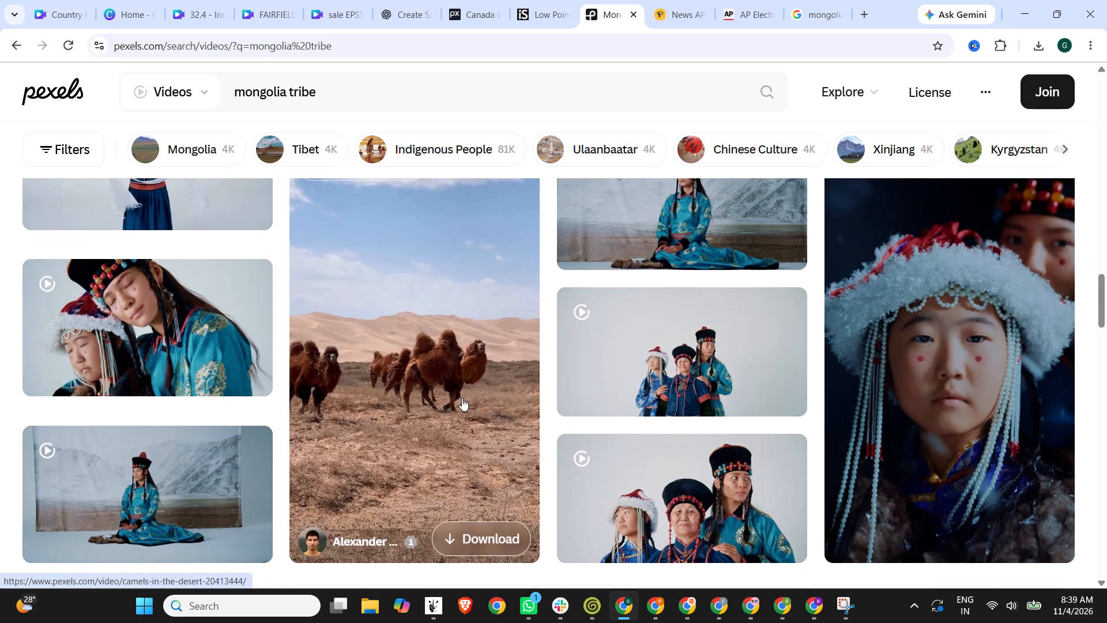
pyautogui.scroll(-3, 462, 398)
pyautogui.scroll(-12, 656, 300)
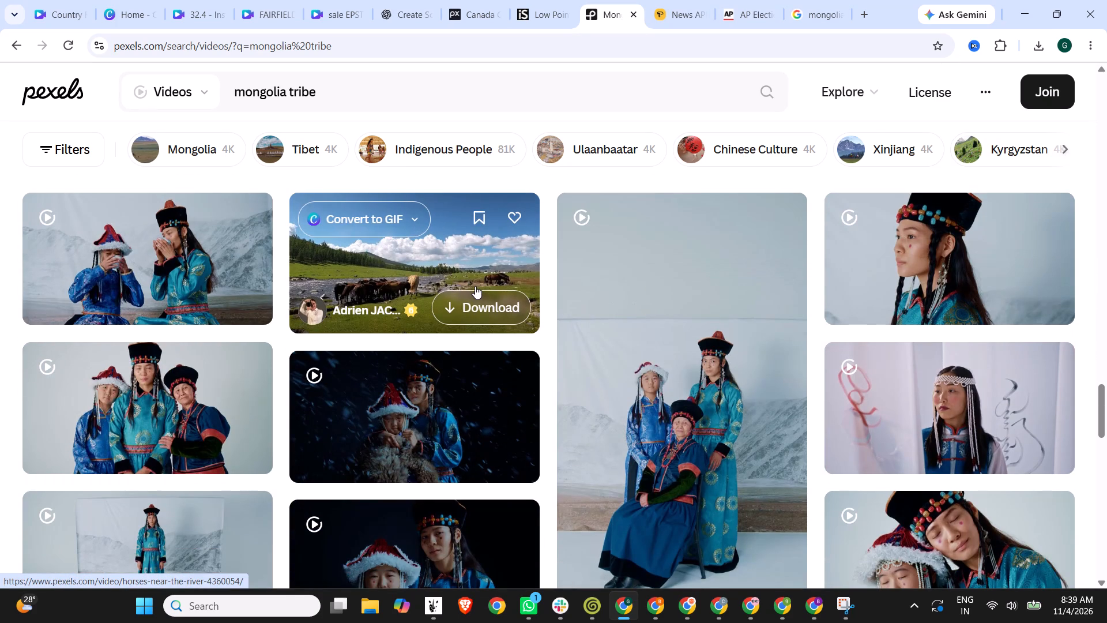
pyautogui.scroll(-1, 466, 283)
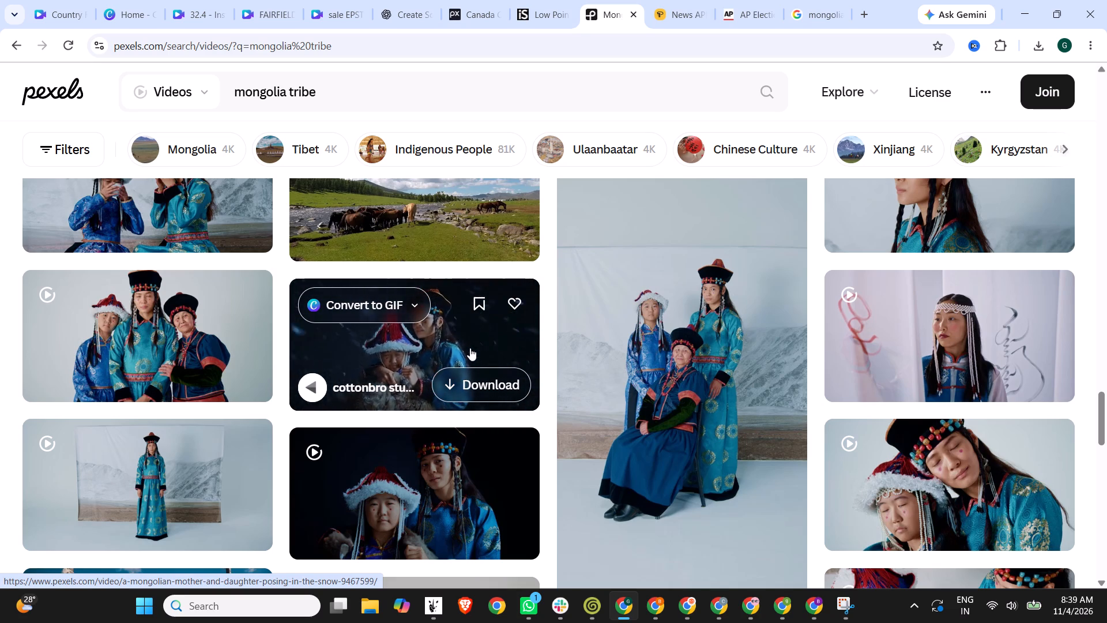
pyautogui.scroll(-9, 470, 348)
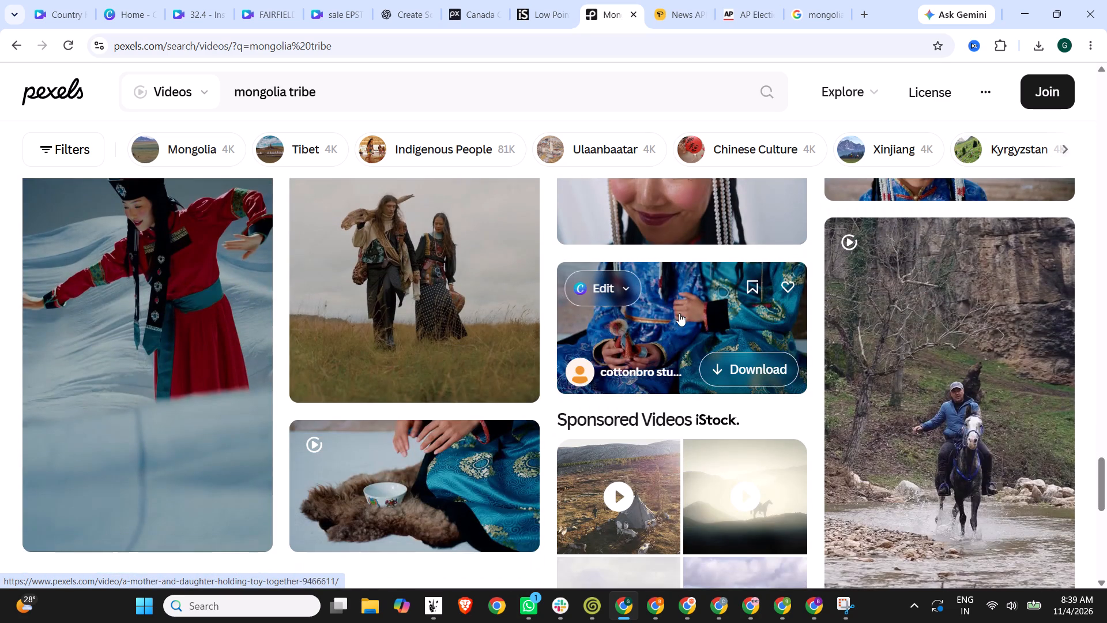
pyautogui.scroll(-6, 681, 322)
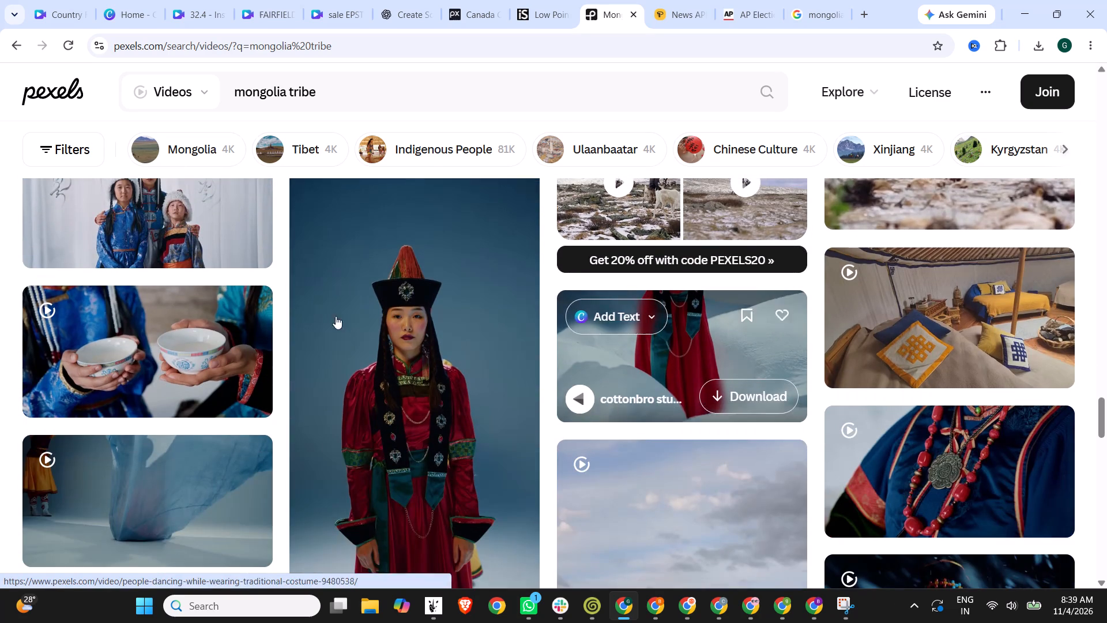
pyautogui.scroll(-4, 202, 340)
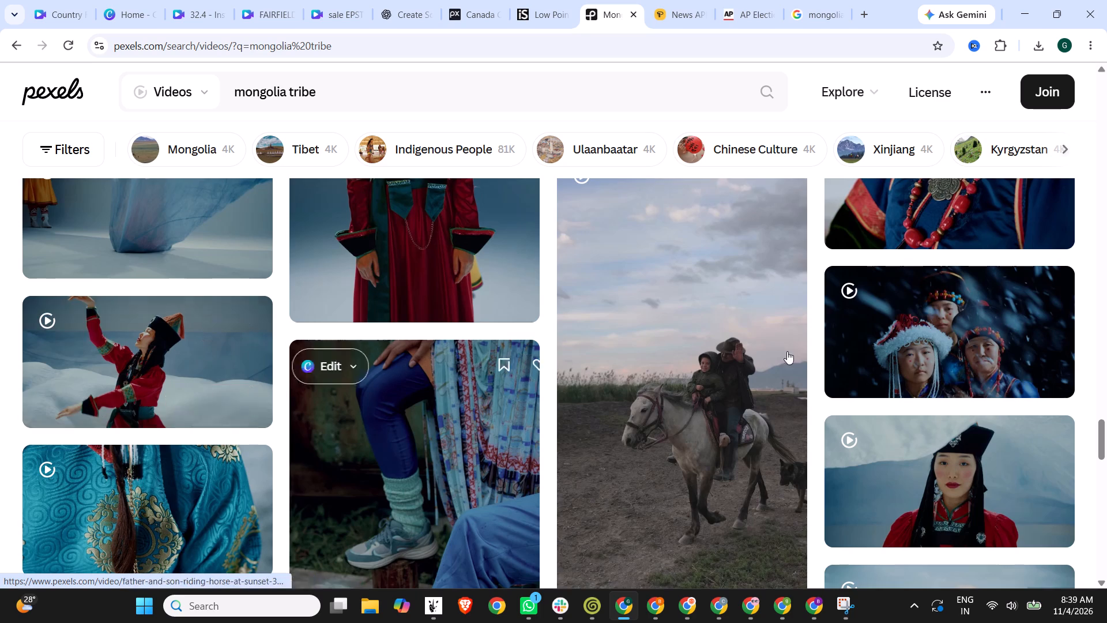
pyautogui.scroll(-6, 741, 336)
pyautogui.scroll(-5, 551, 333)
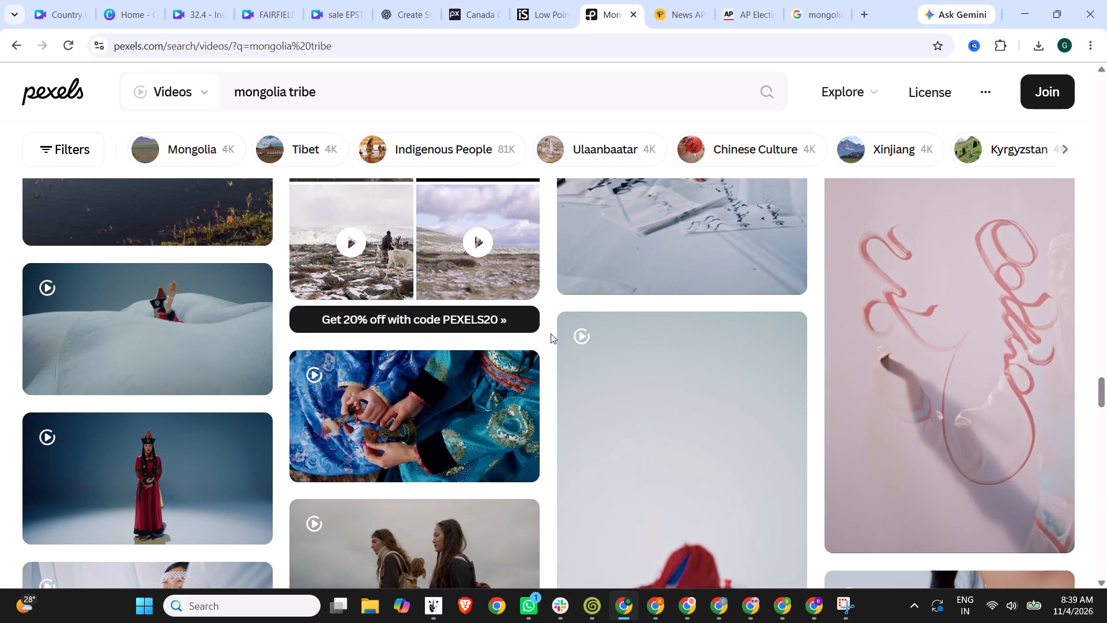
# Change the Pexels video search to "mongolia desert".
pyautogui.moveTo(291, 85); pyautogui.dragTo(363, 80)
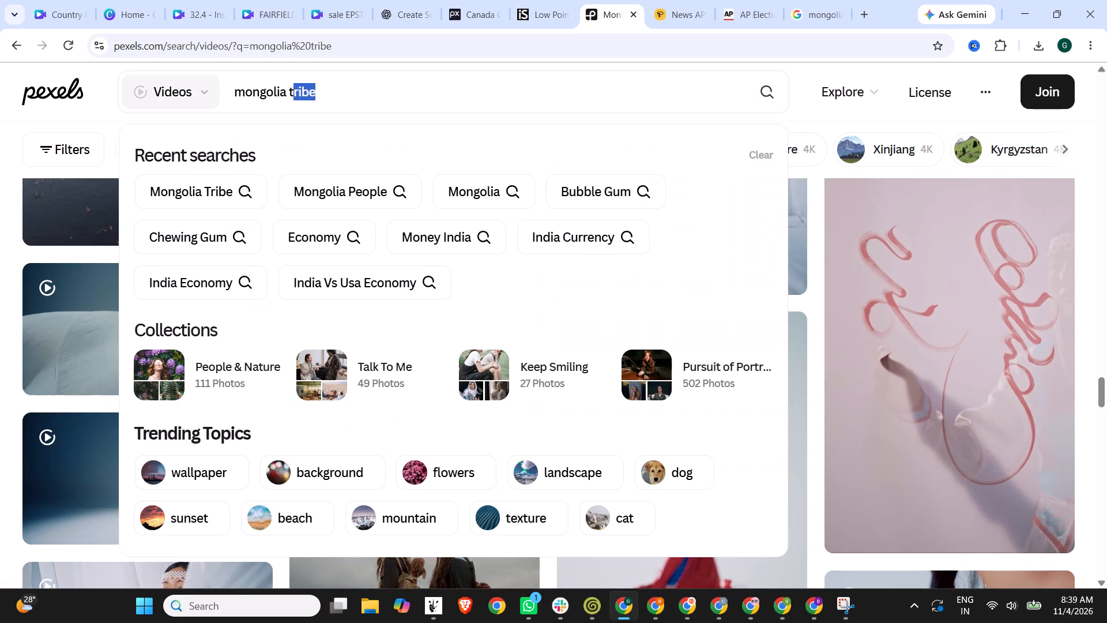
pyautogui.press('BackSpace')
pyautogui.press('BackSpace')
pyautogui.write('desert')
pyautogui.press('Return')
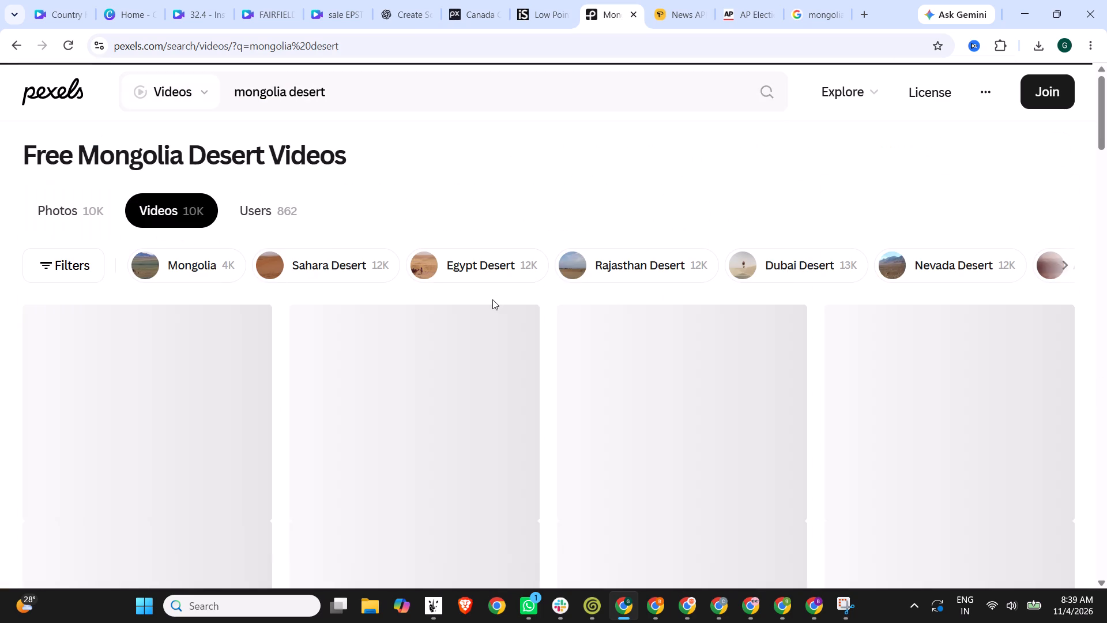
# Look through the "mongolia desert" video results for a landscape clip that fits the Mongolia Short.
pyautogui.scroll(-2, 492, 299)
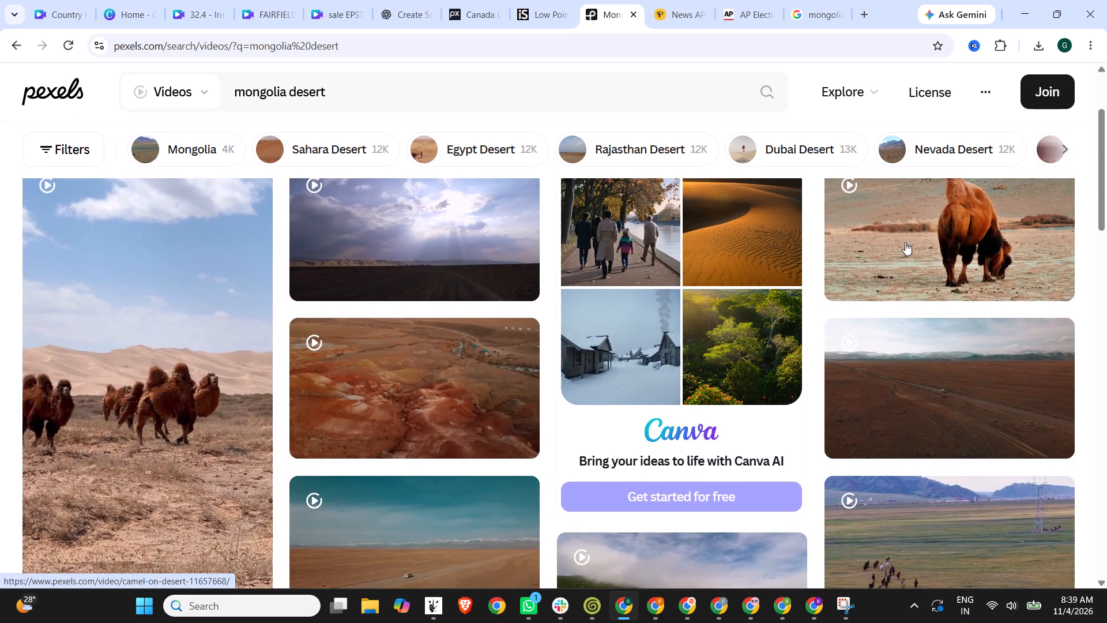
pyautogui.scroll(-2, 916, 237)
pyautogui.scroll(-2, 816, 418)
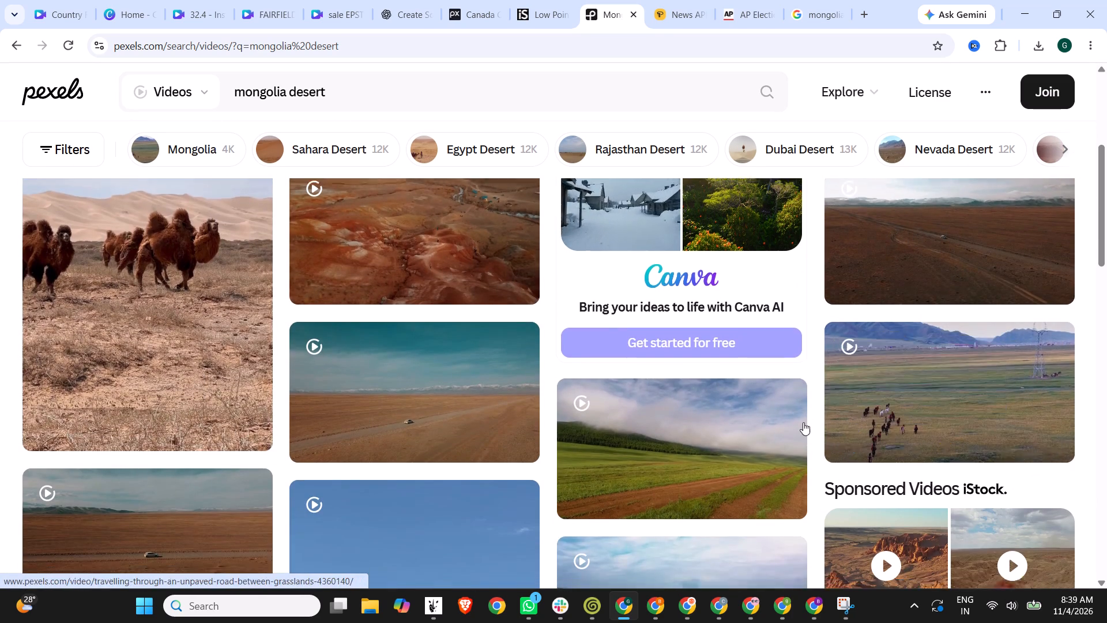
pyautogui.scroll(-1, 803, 422)
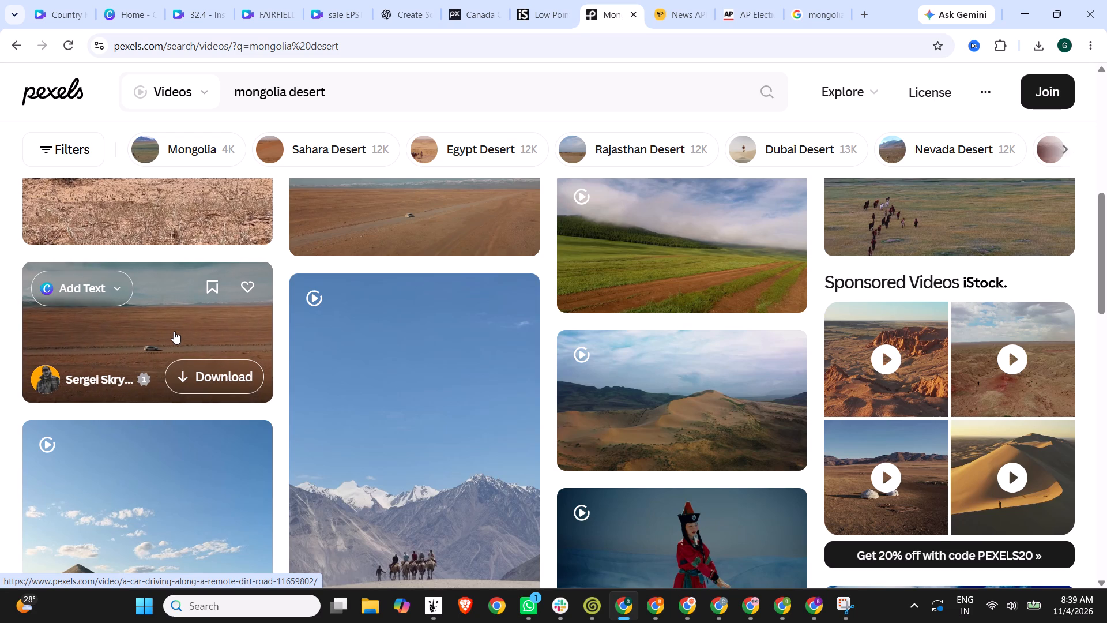
pyautogui.scroll(-2, 174, 331)
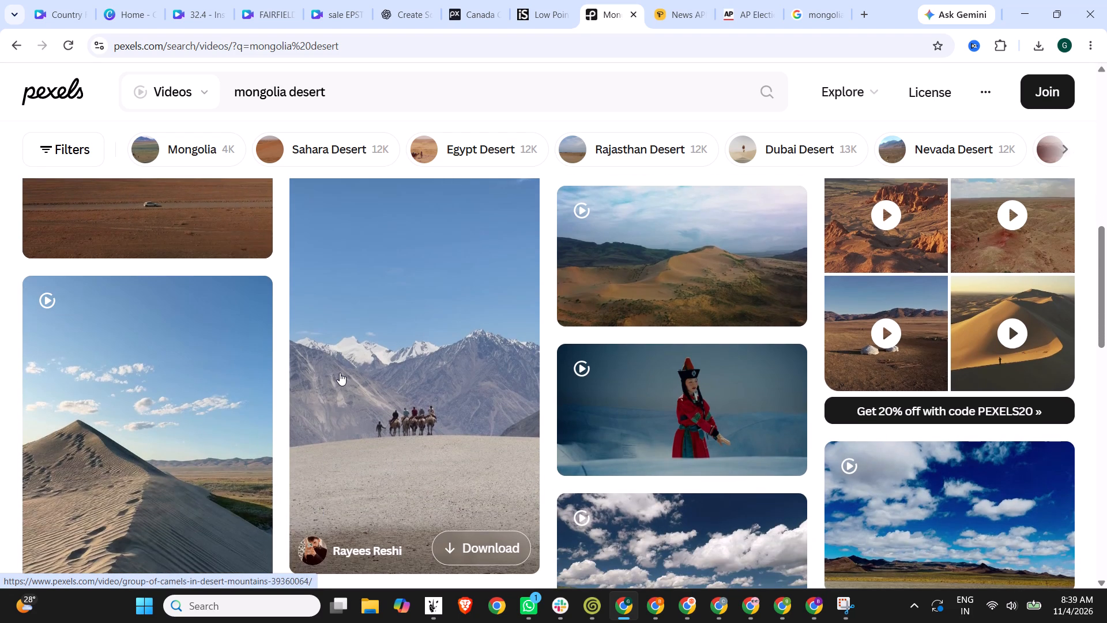
pyautogui.scroll(-2, 340, 373)
pyautogui.scroll(-3, 158, 374)
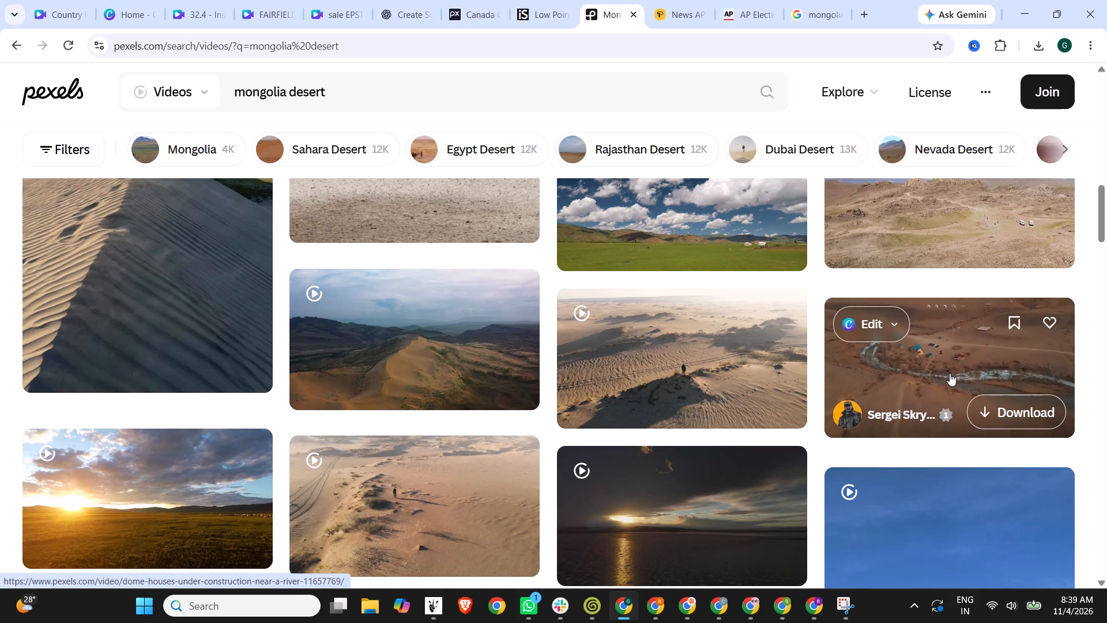
pyautogui.scroll(-5, 950, 373)
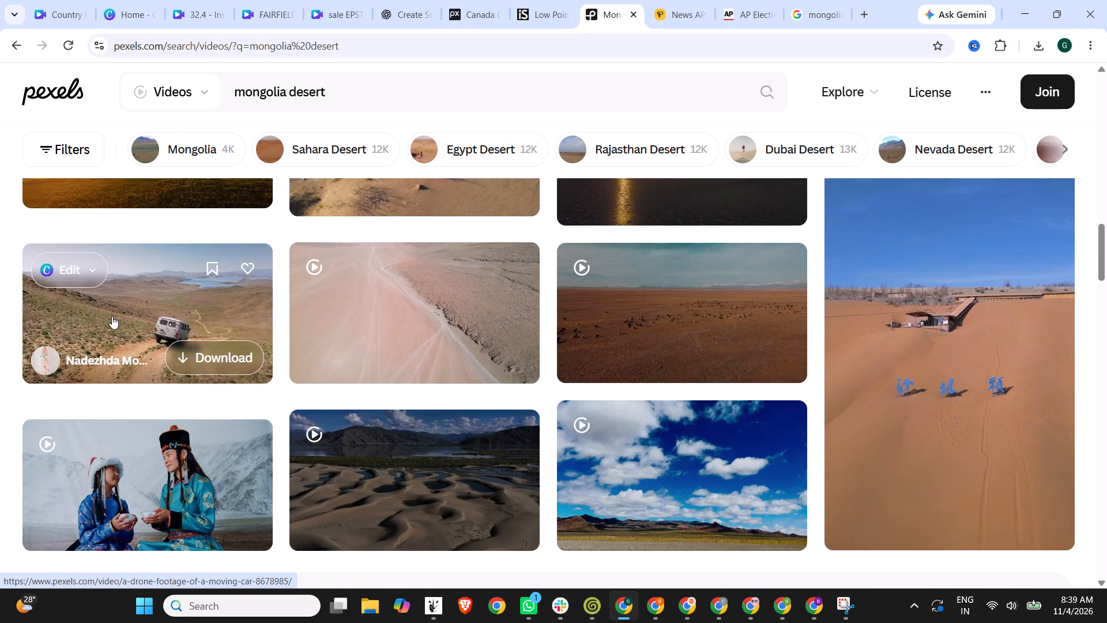
# Open the drone clip of a van on a dirt track and copy its creator's name into the Mongolia flag tab's address bar.
pyautogui.click(112, 316)
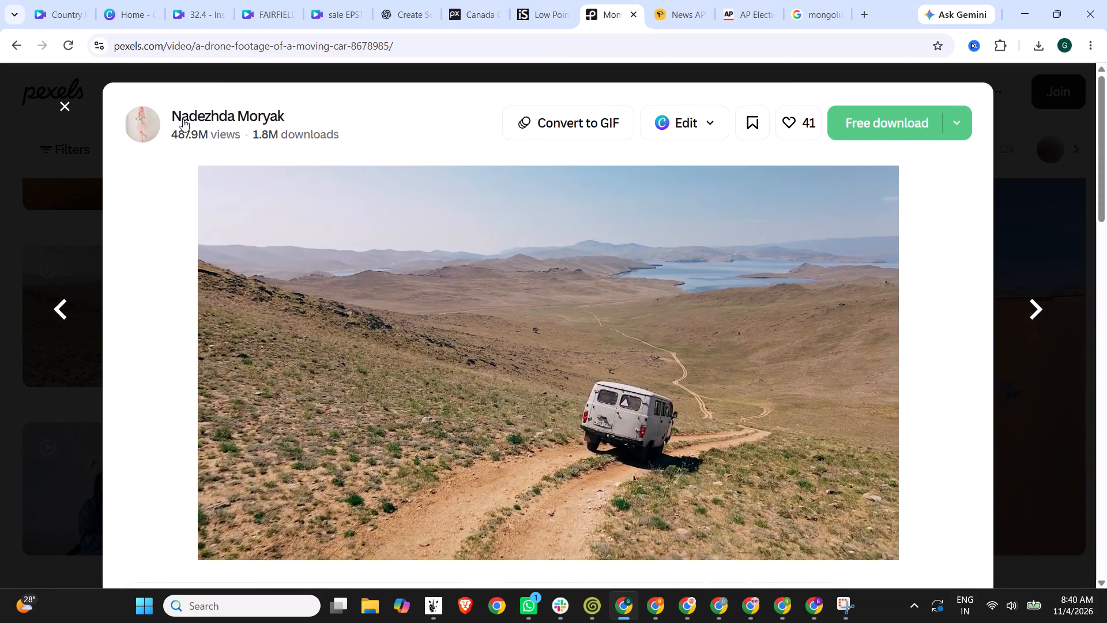
pyautogui.moveTo(170, 116); pyautogui.dragTo(325, 110)
pyautogui.hotkey('ctrl', 'c')
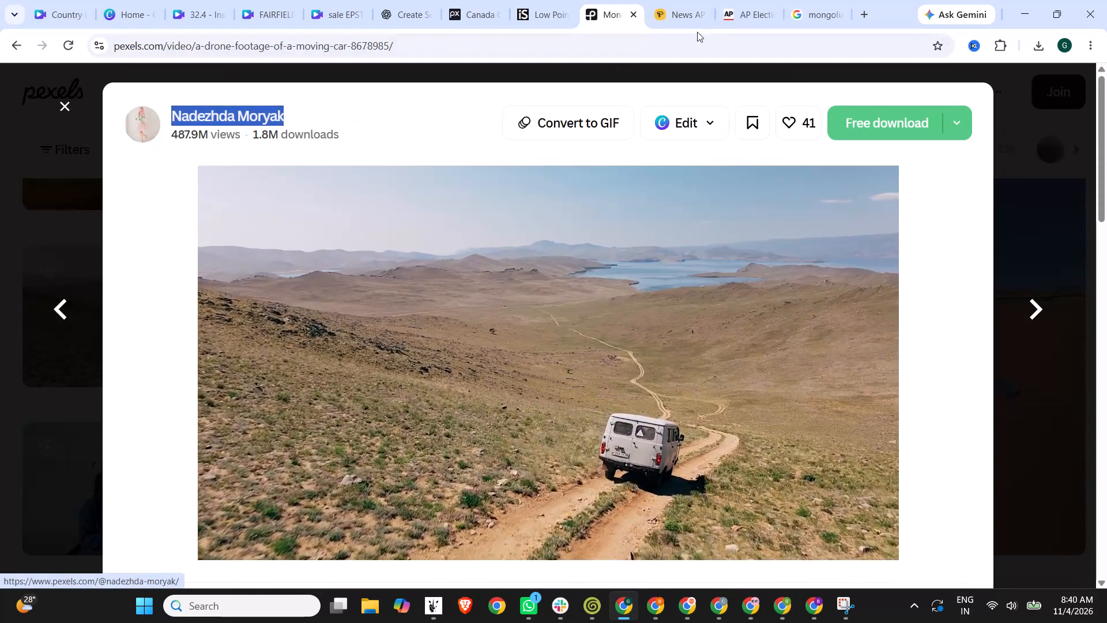
pyautogui.click(802, 0)
pyautogui.click(500, 51)
pyautogui.hotkey('ctrl', 'v')
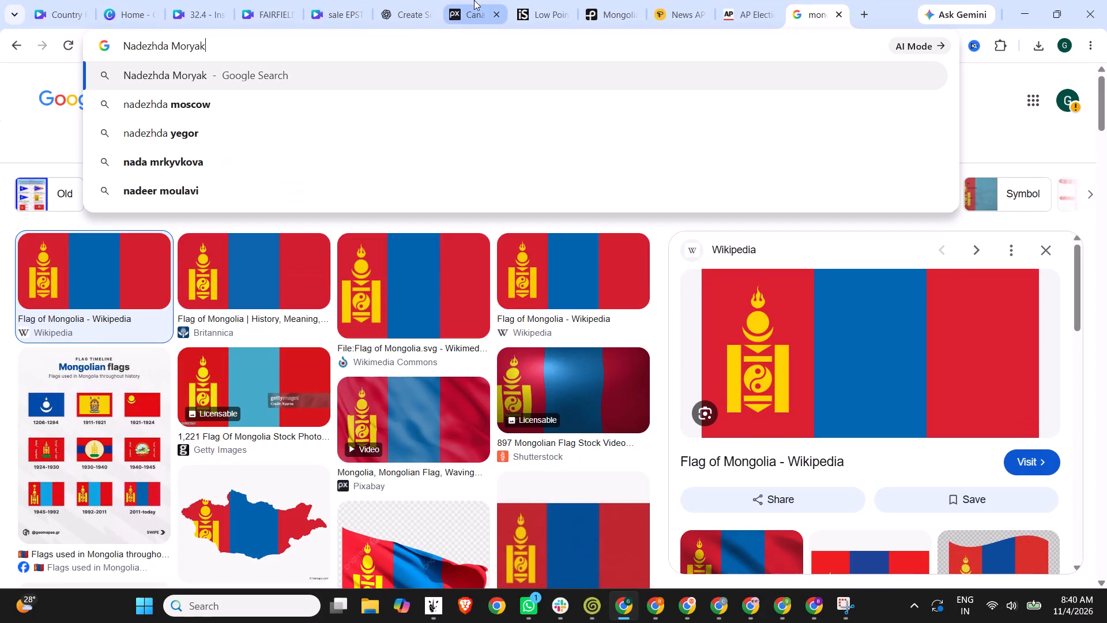
pyautogui.click(615, 0)
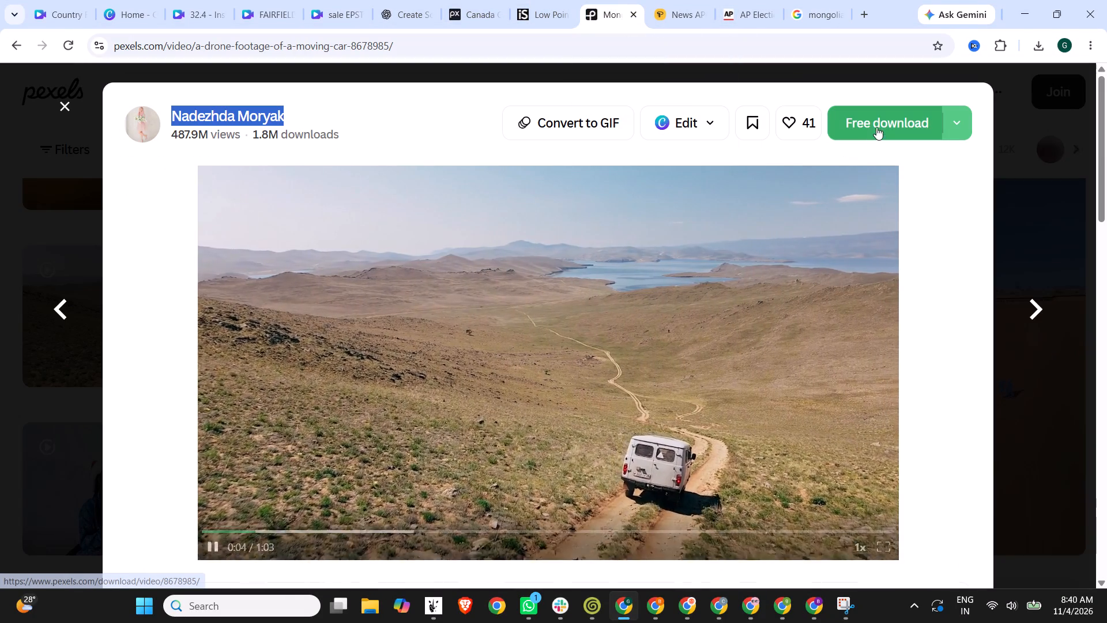
# Download the van drone clip from Pexels and return to the Country Facts design in Canva.
pyautogui.click(876, 126)
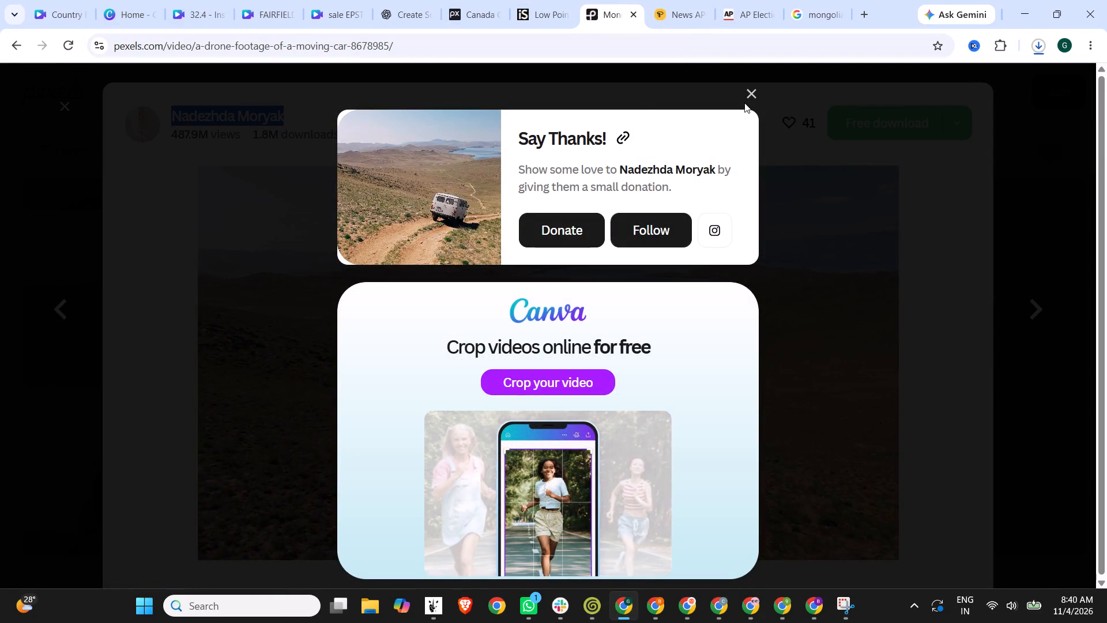
pyautogui.click(756, 92)
pyautogui.click(124, 0)
pyautogui.click(77, 0)
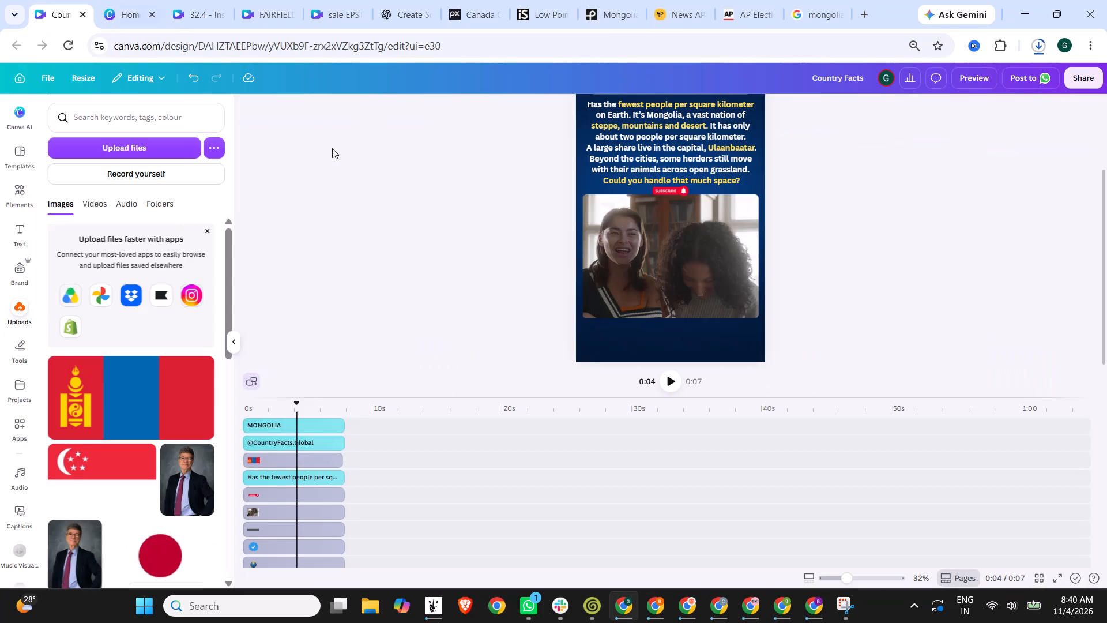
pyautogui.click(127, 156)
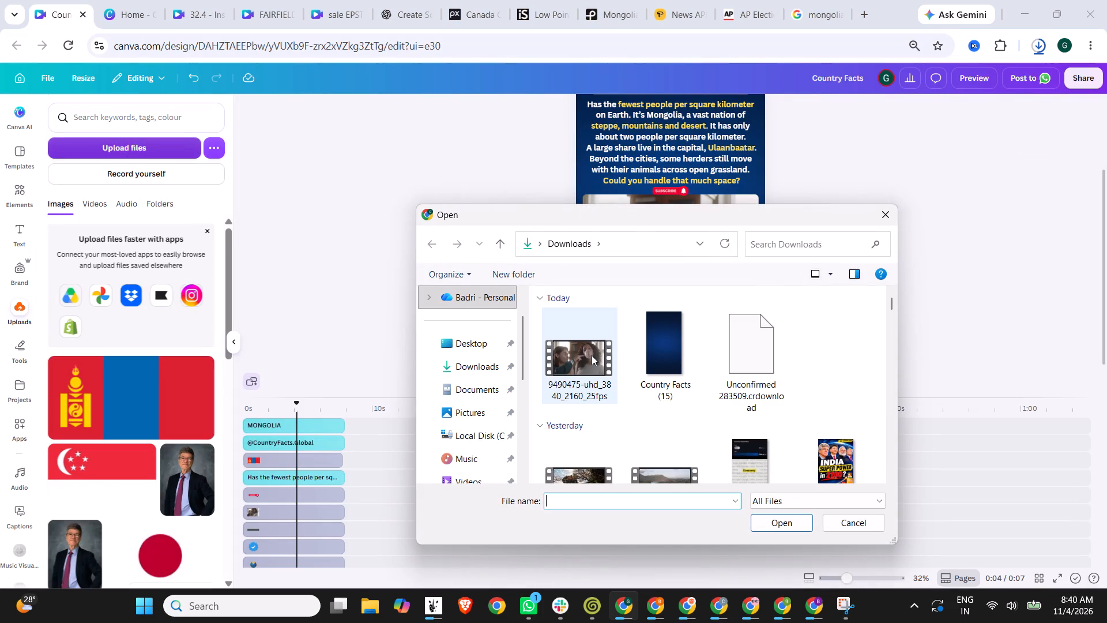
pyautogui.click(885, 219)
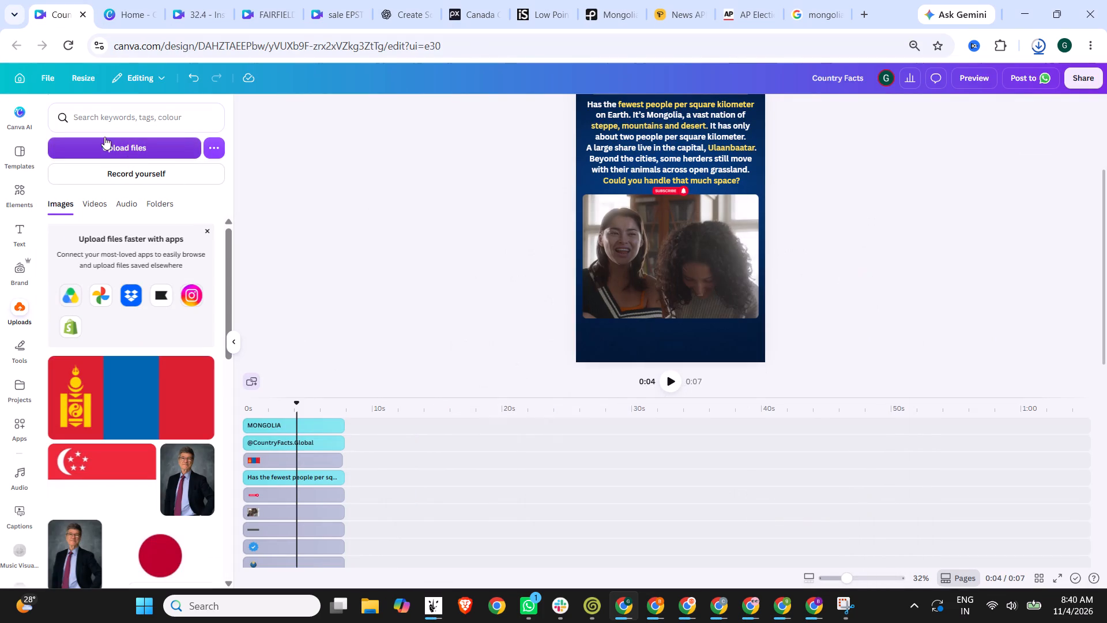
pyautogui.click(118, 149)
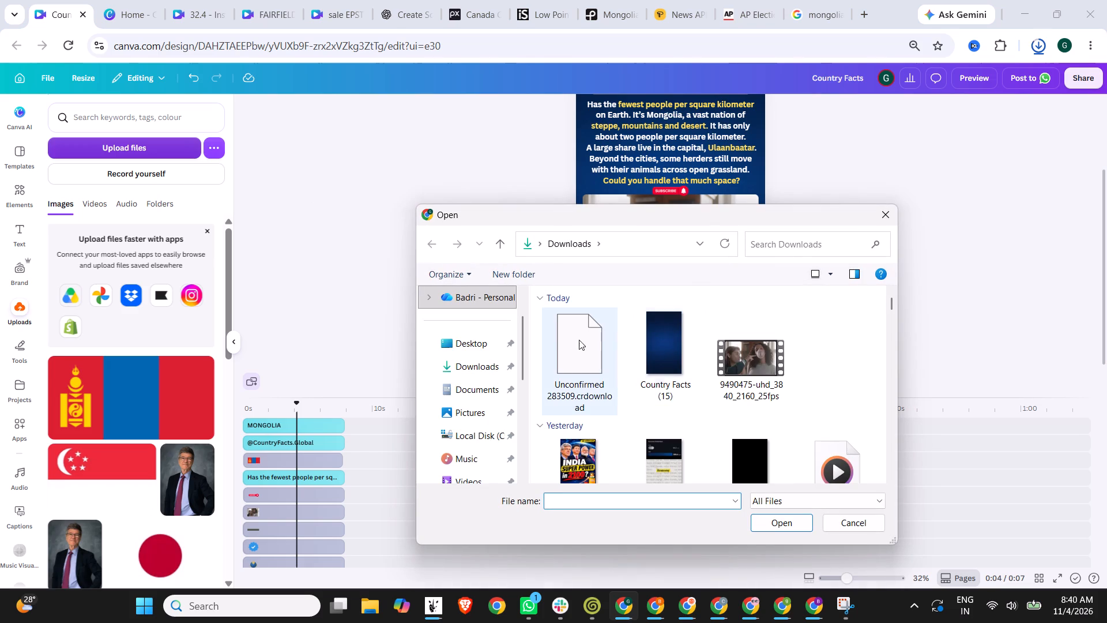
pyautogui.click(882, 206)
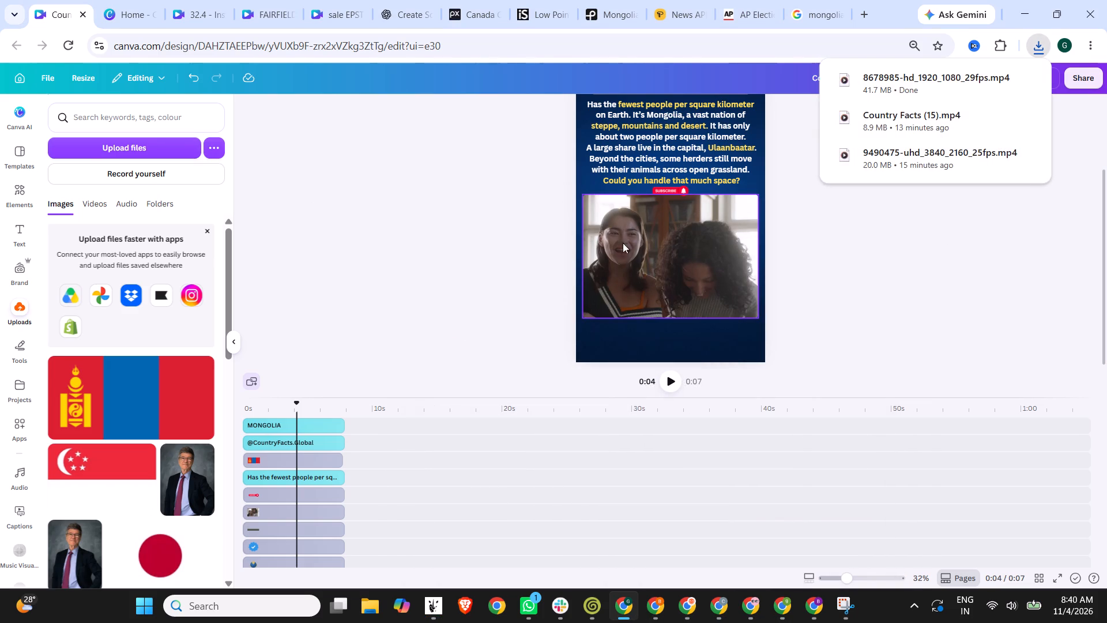
# Upload the downloaded 8678985-hd_1920_1080_29fps video and replace the old clip of the two women in the design with it.
pyautogui.click(92, 148)
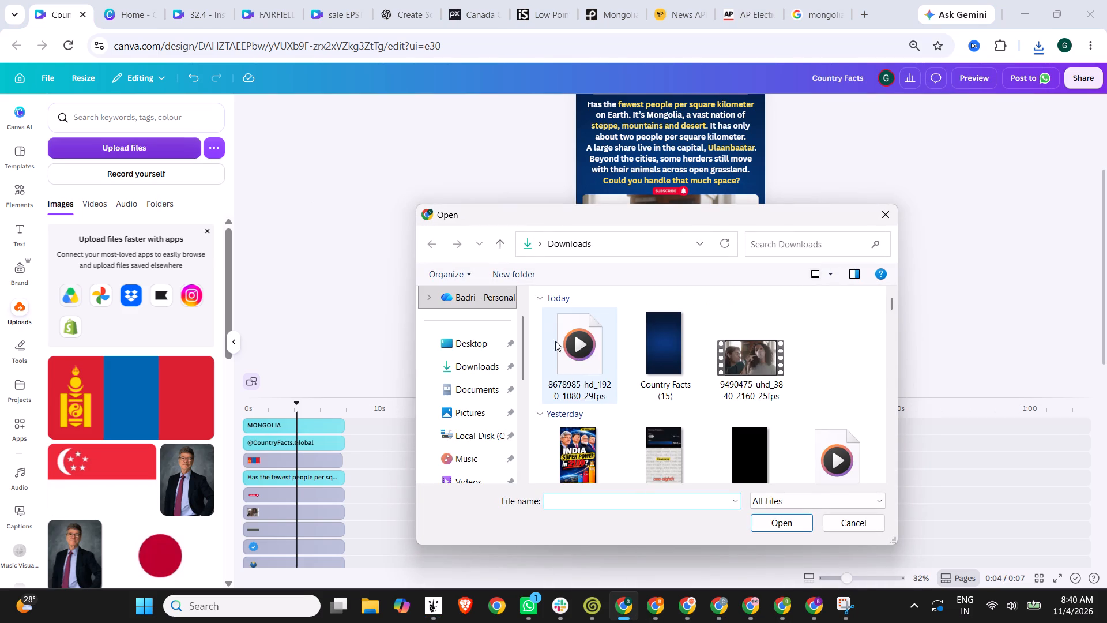
pyautogui.doubleClick(588, 342)
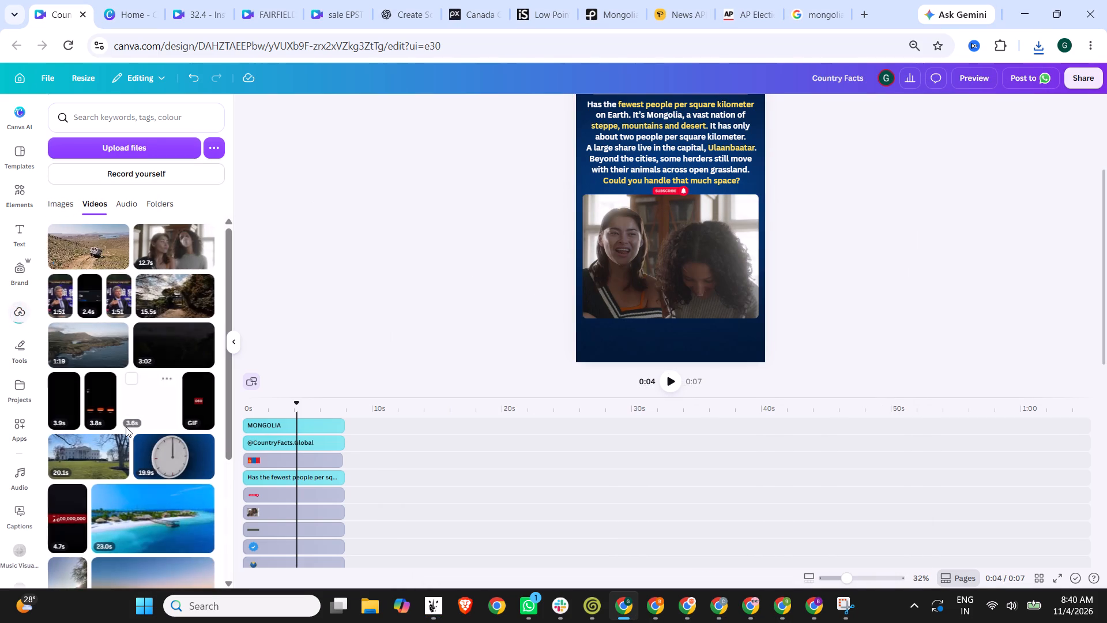
pyautogui.moveTo(79, 252); pyautogui.dragTo(642, 271)
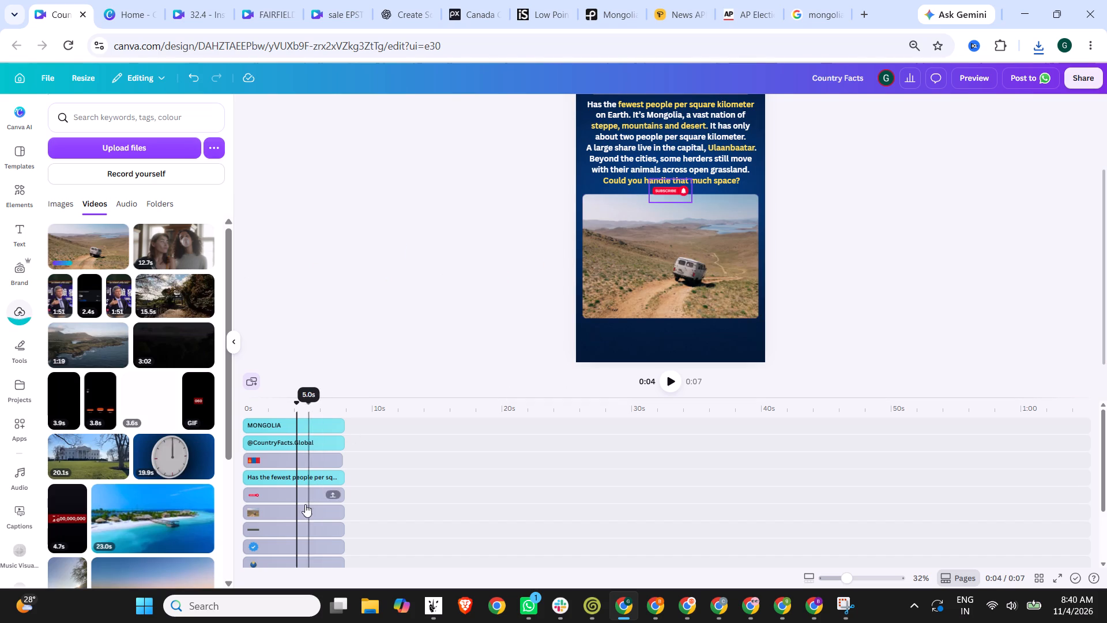
# Set the playback speed of the new van clip to 2.
pyautogui.click(305, 512)
pyautogui.click(690, 106)
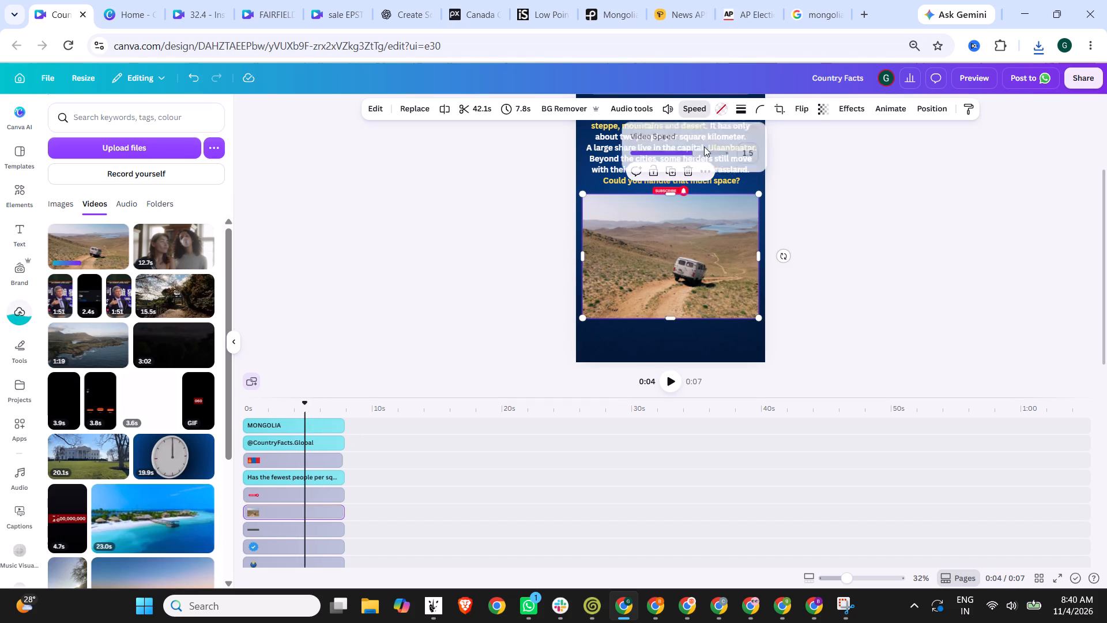
pyautogui.moveTo(703, 155); pyautogui.dragTo(724, 154)
# Trim the end of the van clip on the timeline to about 7.7 s, in line with the other tracks.
pyautogui.moveTo(650, 507); pyautogui.dragTo(345, 512)
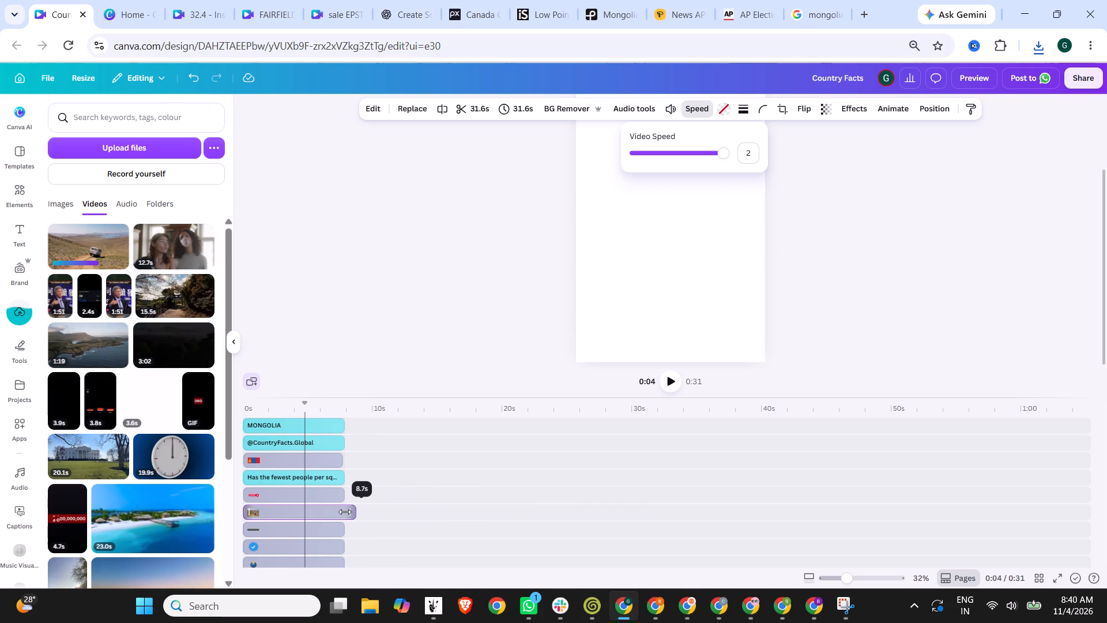
pyautogui.moveTo(345, 512); pyautogui.dragTo(336, 512)
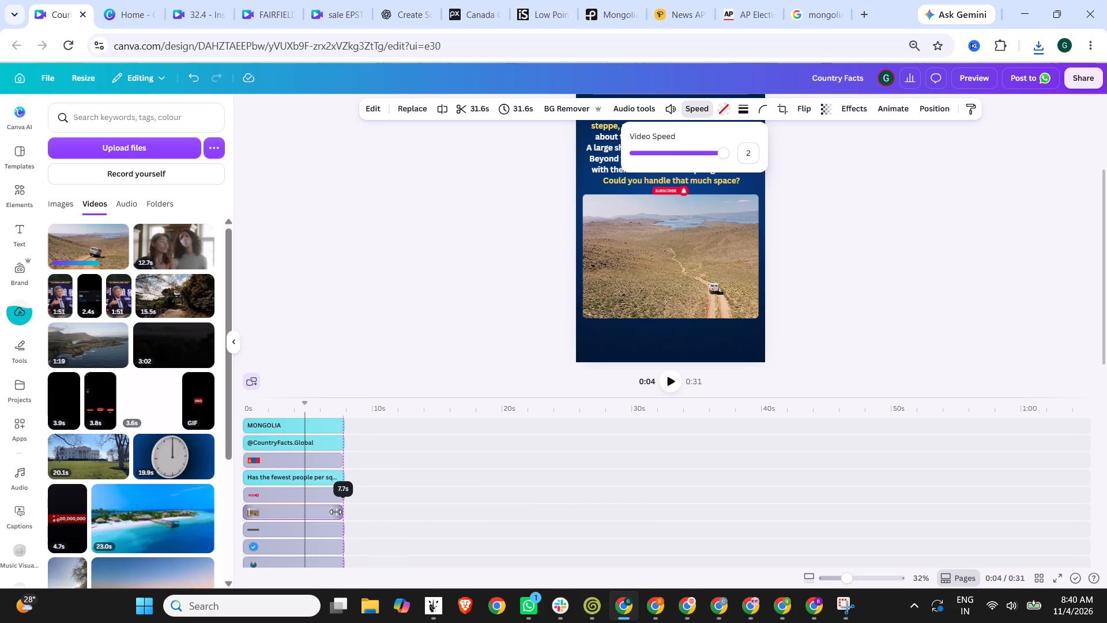
# Fine-tune the end of the van clip on the timeline to about 7.8 s so it matches the other tracks.
pyautogui.moveTo(336, 512); pyautogui.dragTo(338, 510)
pyautogui.moveTo(338, 510); pyautogui.dragTo(338, 510)
pyautogui.click(339, 459)
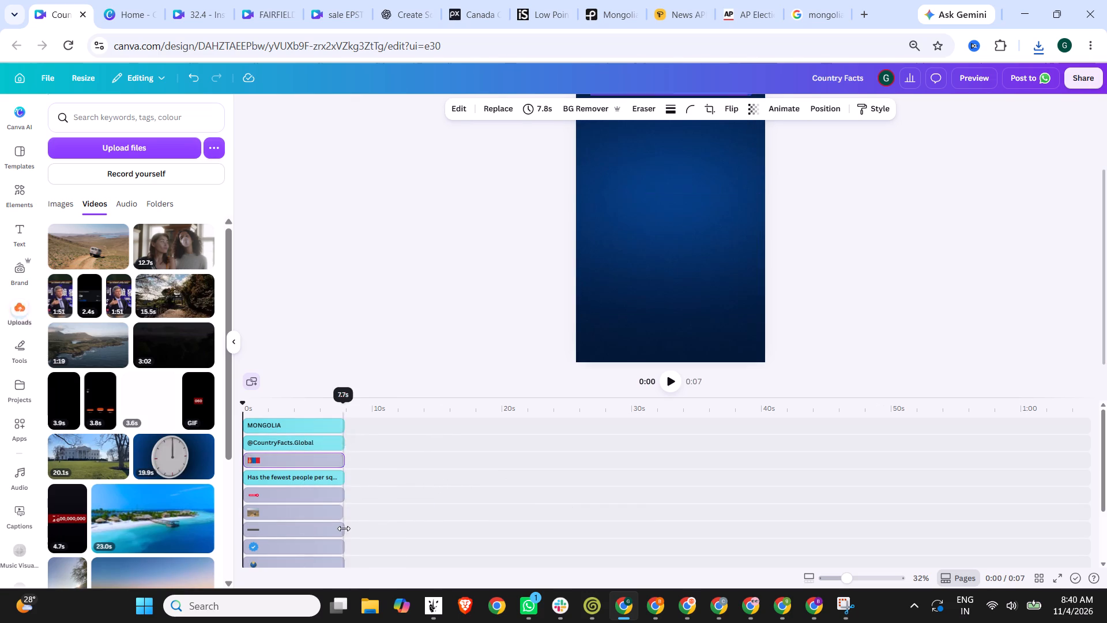
pyautogui.click(341, 513)
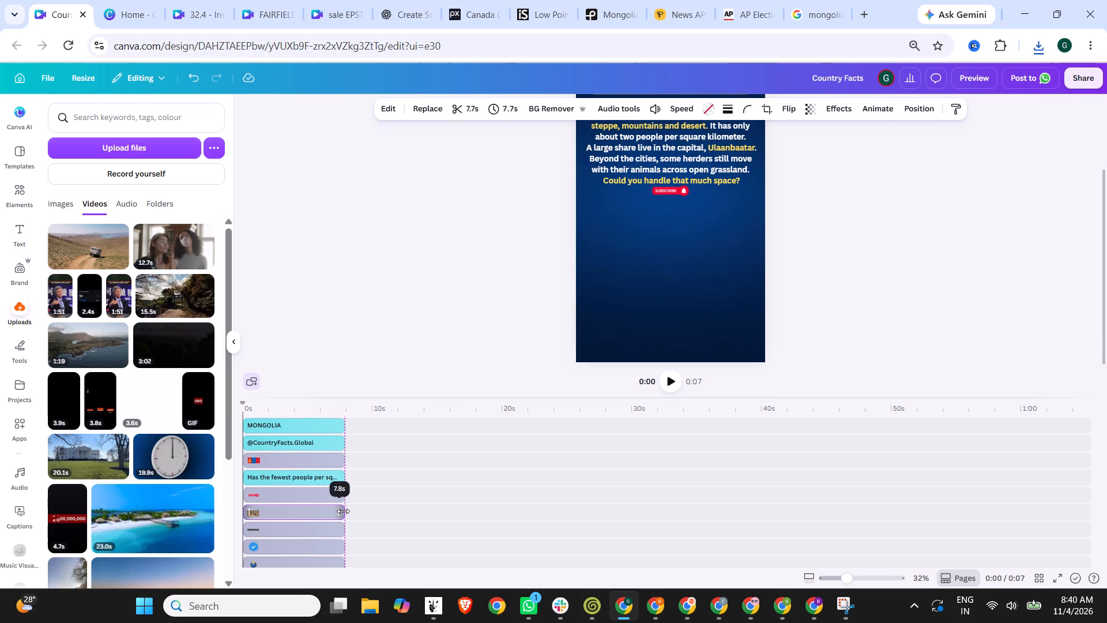
pyautogui.scroll(-2, 443, 468)
pyautogui.scroll(5, 443, 468)
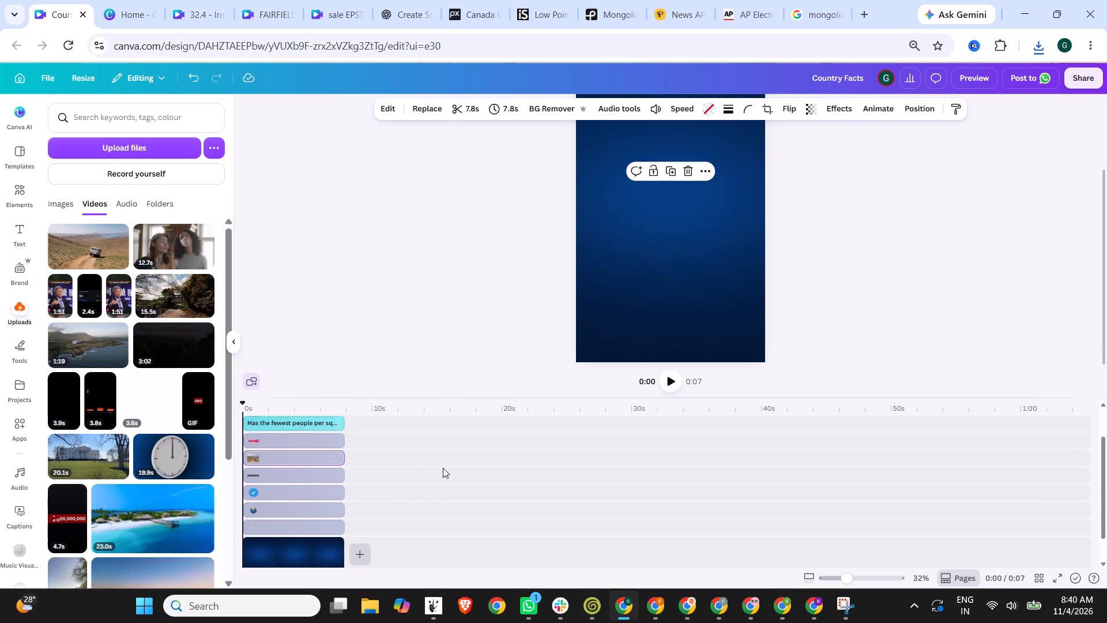
# Preview the finished Mongolia Short by playing it through.
pyautogui.click(979, 78)
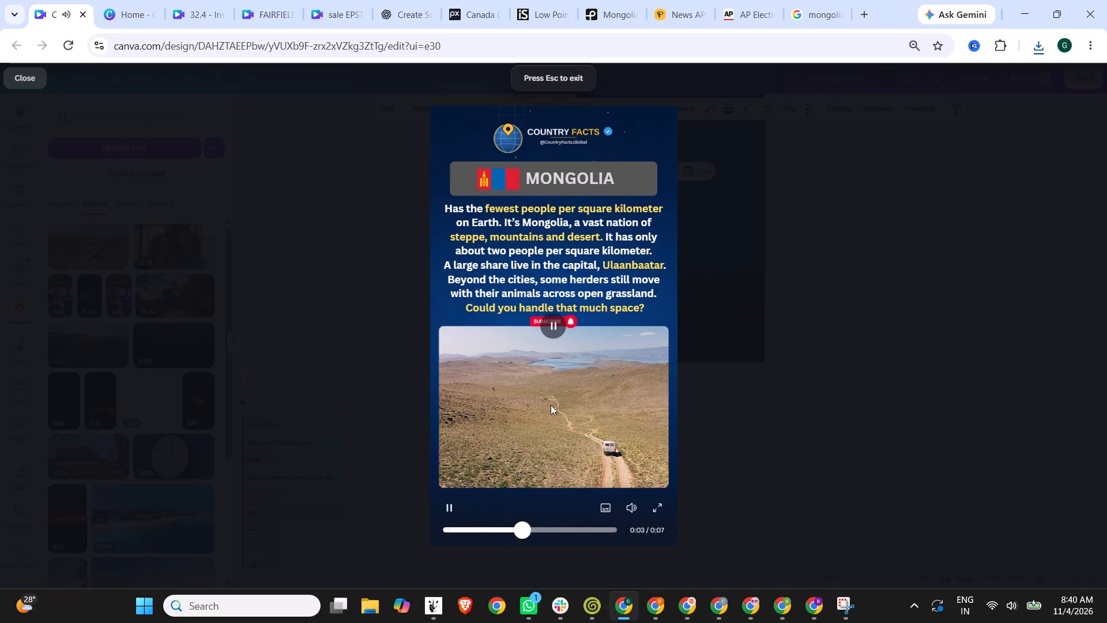
pyautogui.click(880, 315)
pyautogui.click(669, 376)
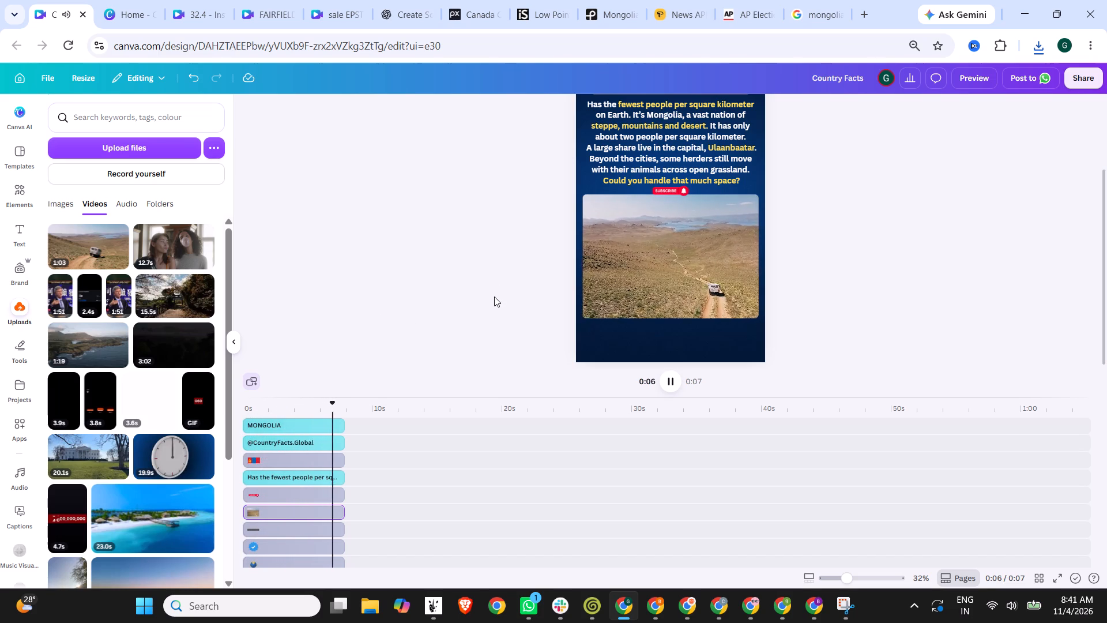
# Download the Country Facts design as an MP4 video at 1080p.
pyautogui.click(1075, 80)
pyautogui.click(908, 330)
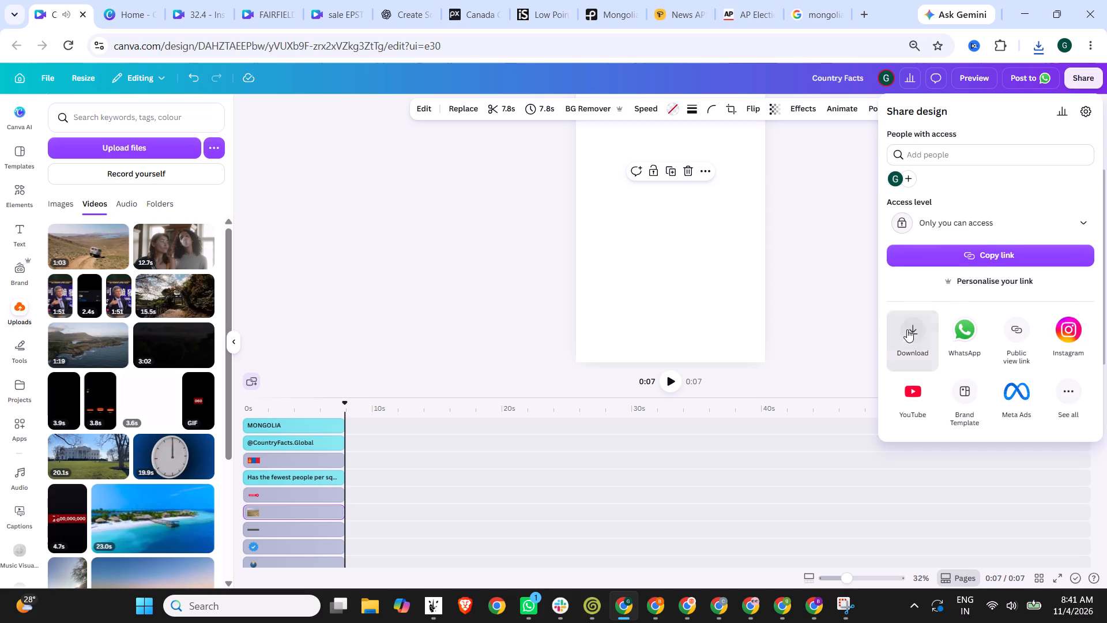
pyautogui.scroll(3, 528, 294)
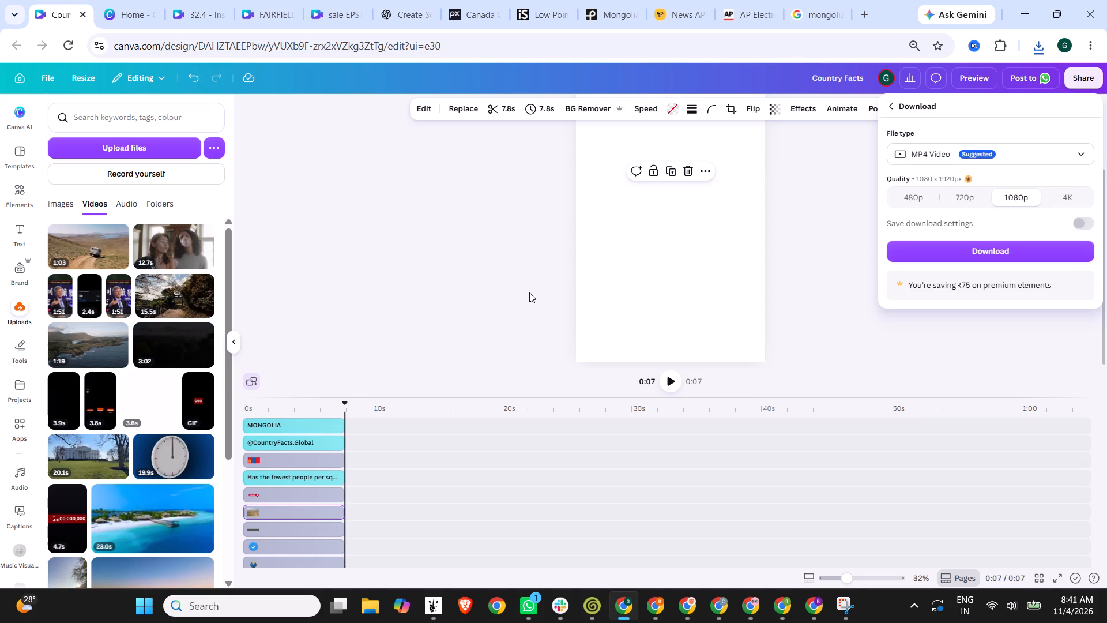
pyautogui.click(893, 245)
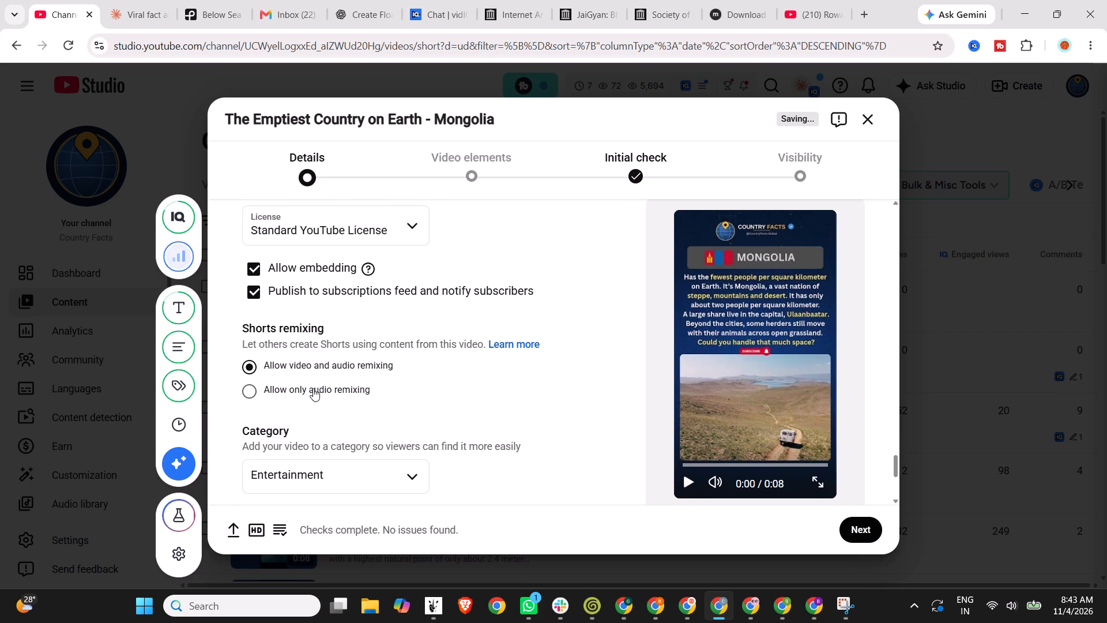
pyautogui.click(313, 388)
pyautogui.scroll(-5, 406, 419)
pyautogui.scroll(4, 423, 418)
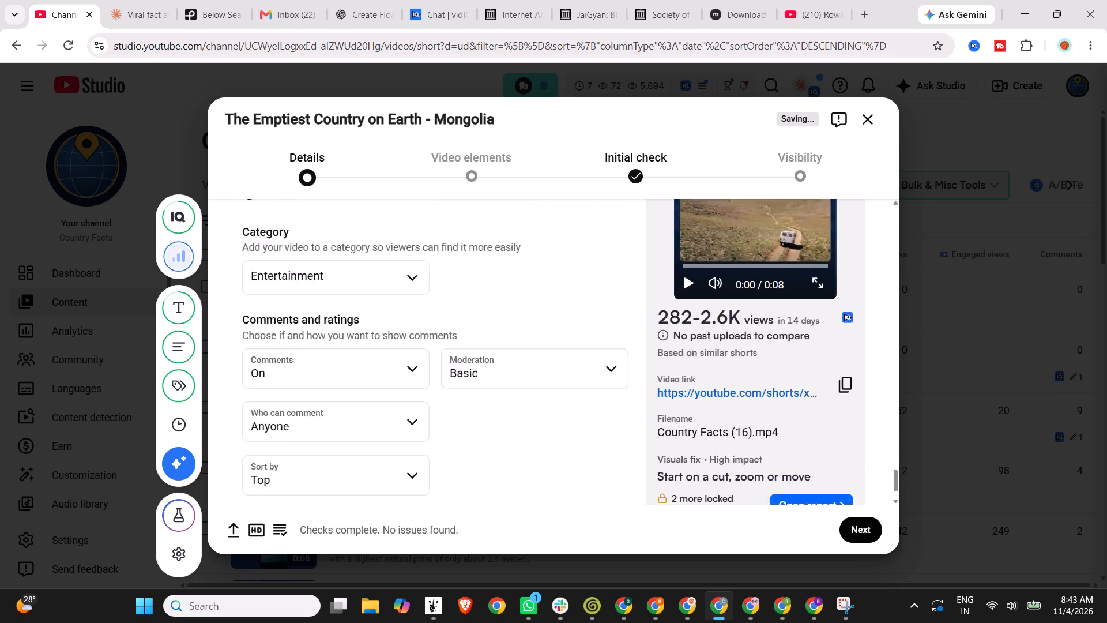
pyautogui.scroll(8, 423, 418)
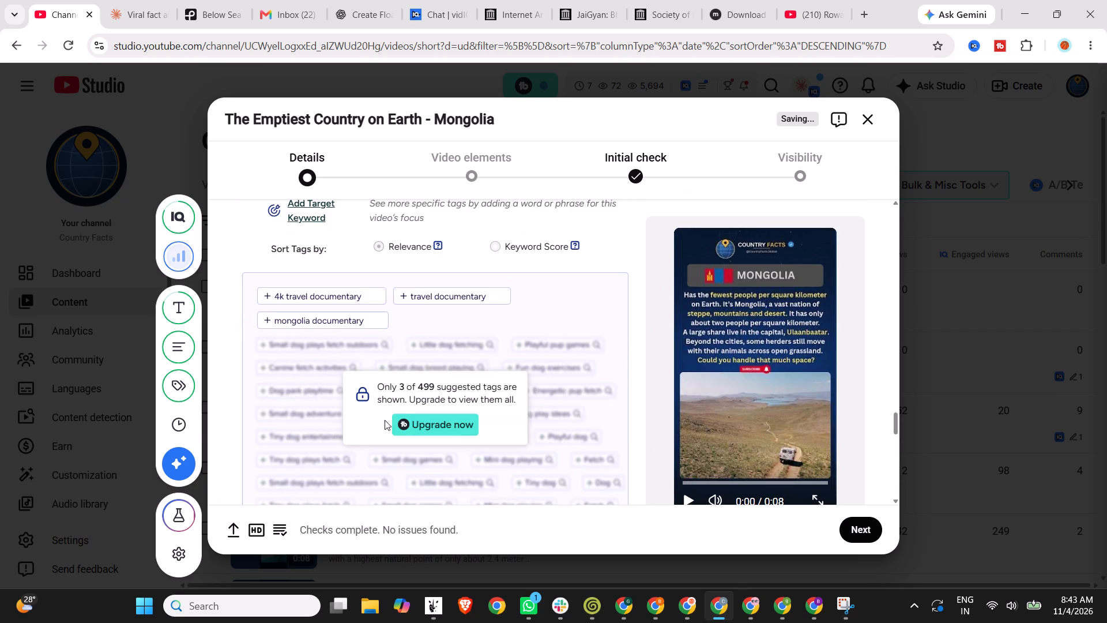
pyautogui.scroll(-16, 579, 414)
pyautogui.click(855, 520)
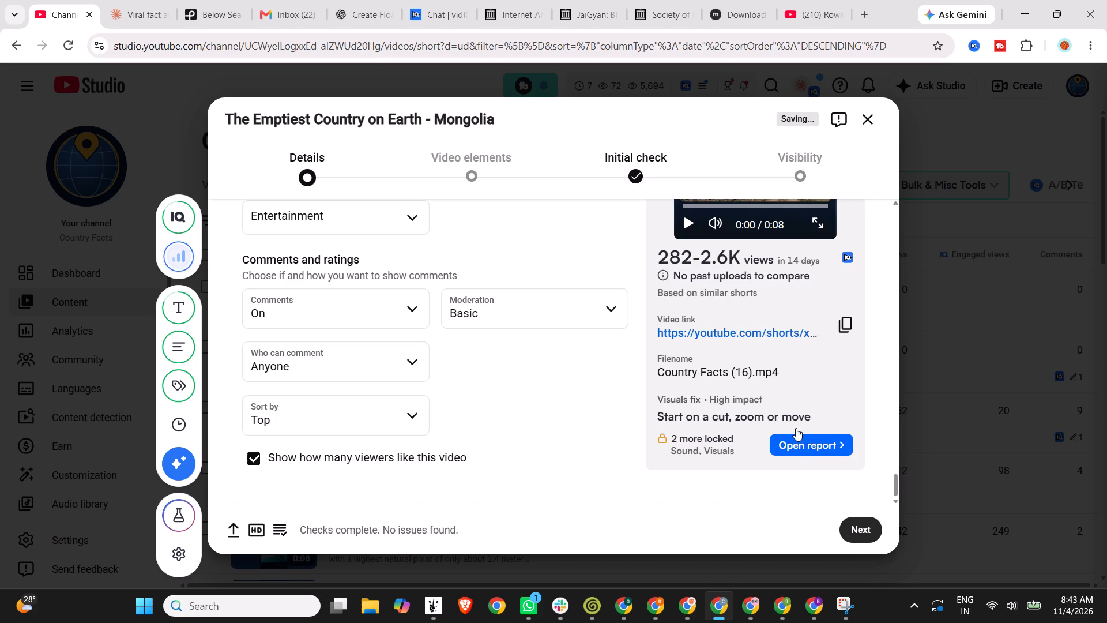
# Add the "This Country Has 800+ Languages" Short as the related video and continue to the visibility settings.
pyautogui.click(833, 302)
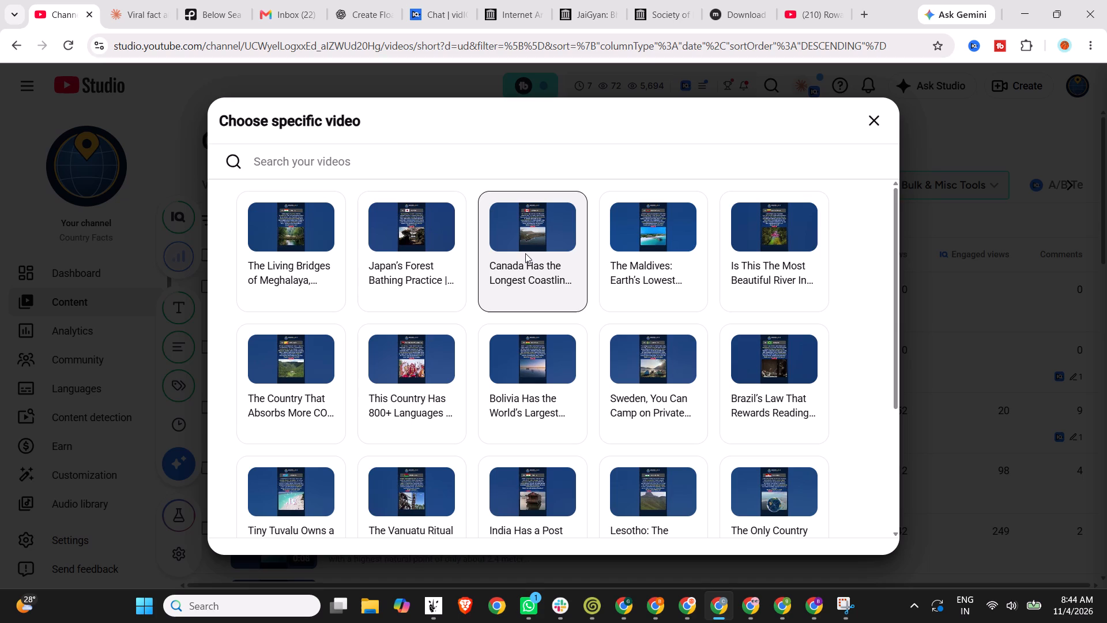
pyautogui.click(396, 358)
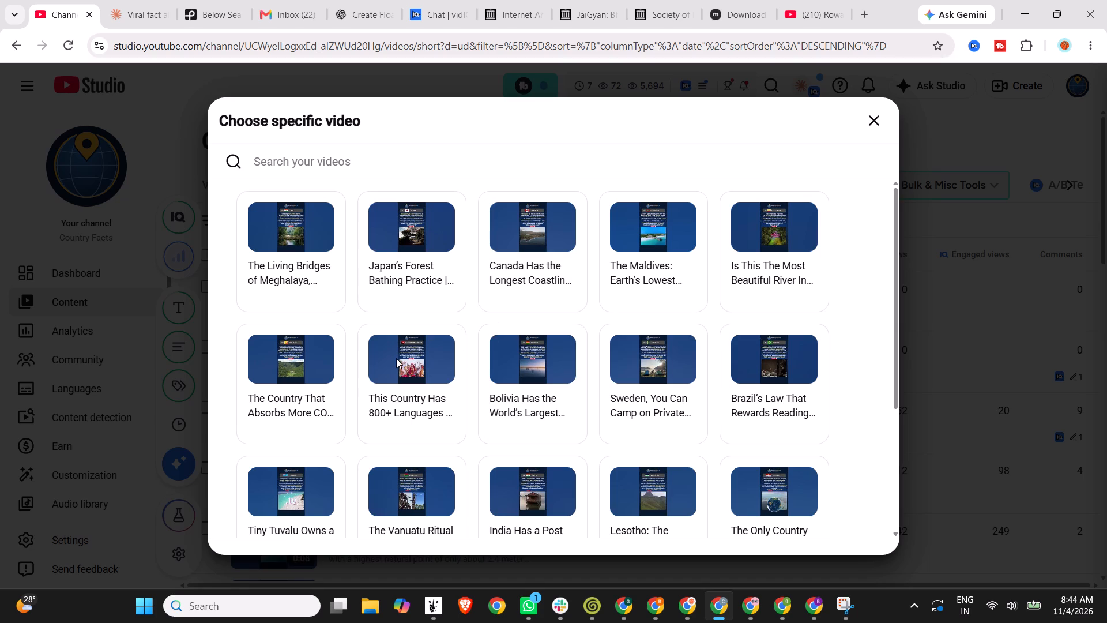
pyautogui.click(853, 523)
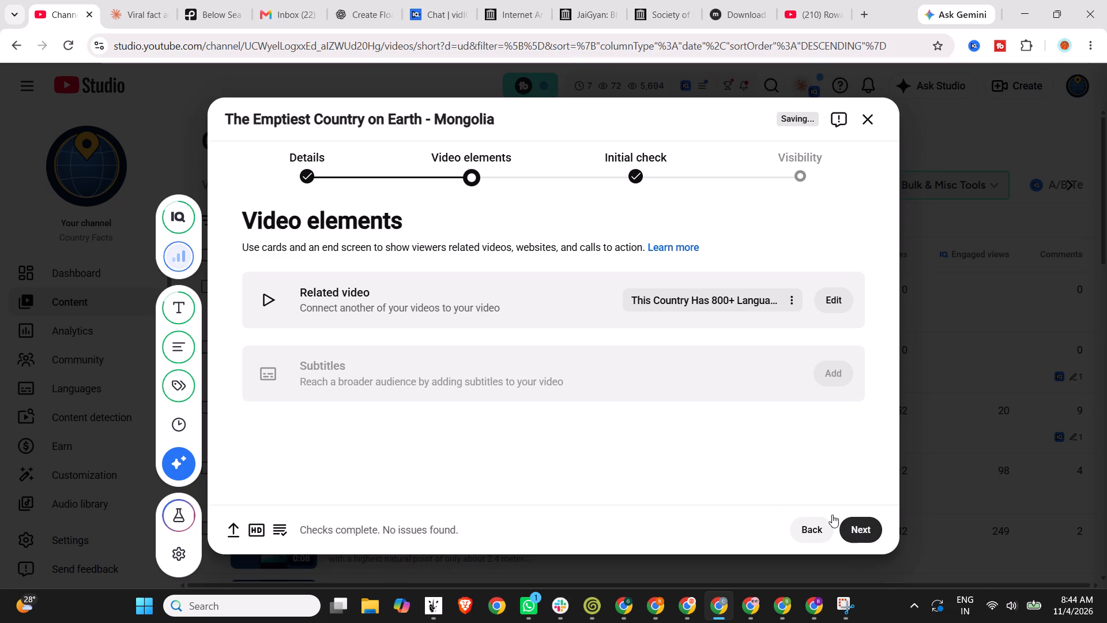
pyautogui.click(865, 540)
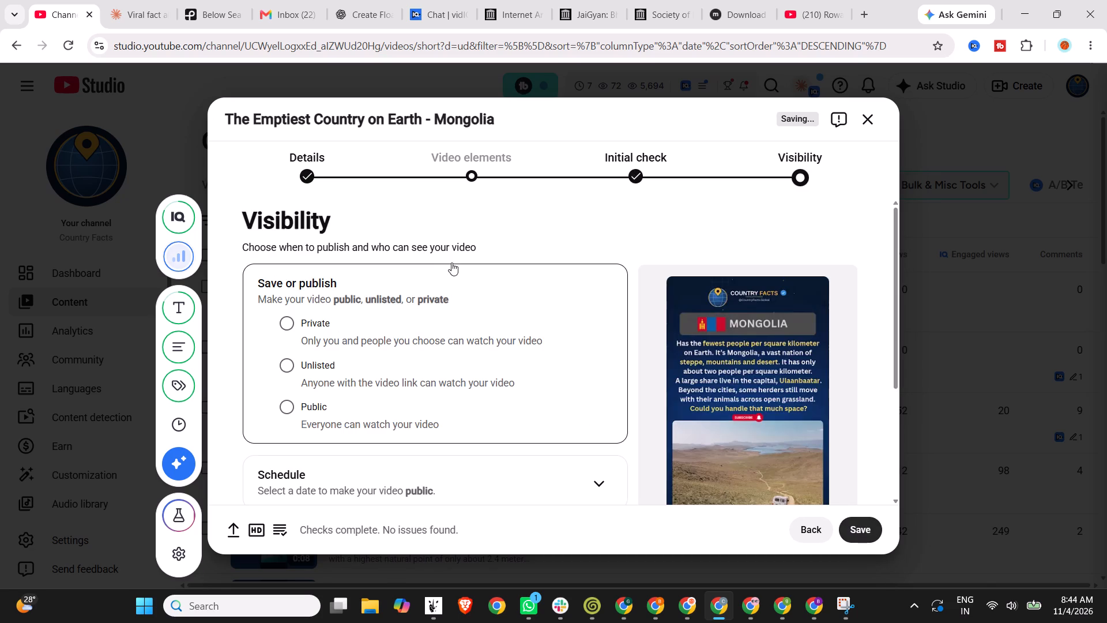
# Schedule the Mongolia Short to go public on Nov 4, 2026 at 5:30 PM and dismiss the confirmation.
pyautogui.scroll(-2, 332, 405)
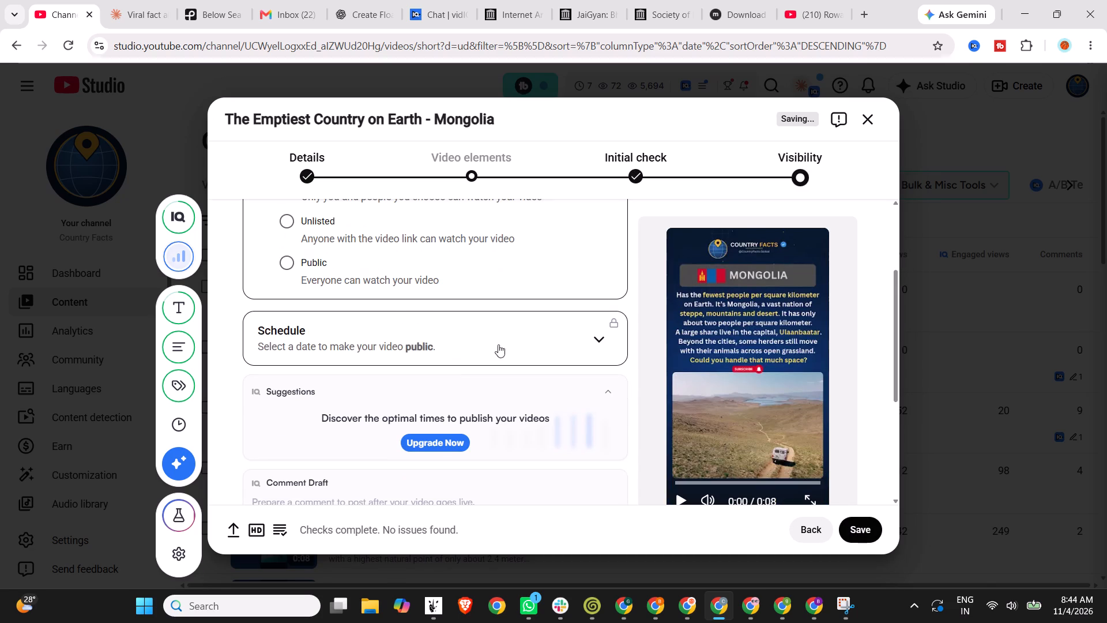
pyautogui.click(506, 328)
pyautogui.click(333, 277)
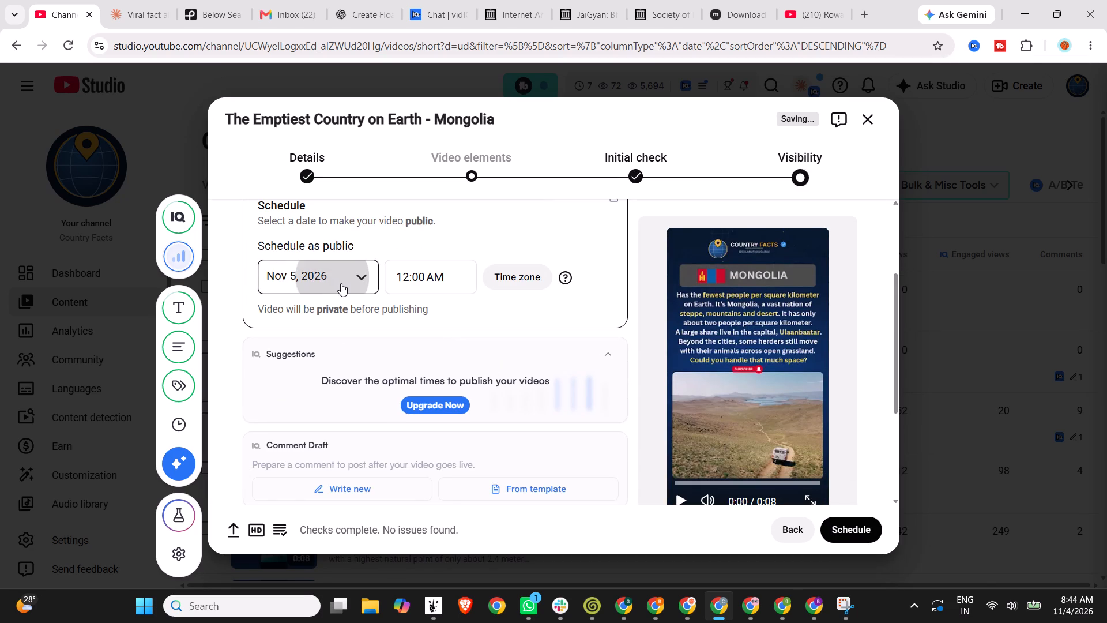
pyautogui.click(355, 361)
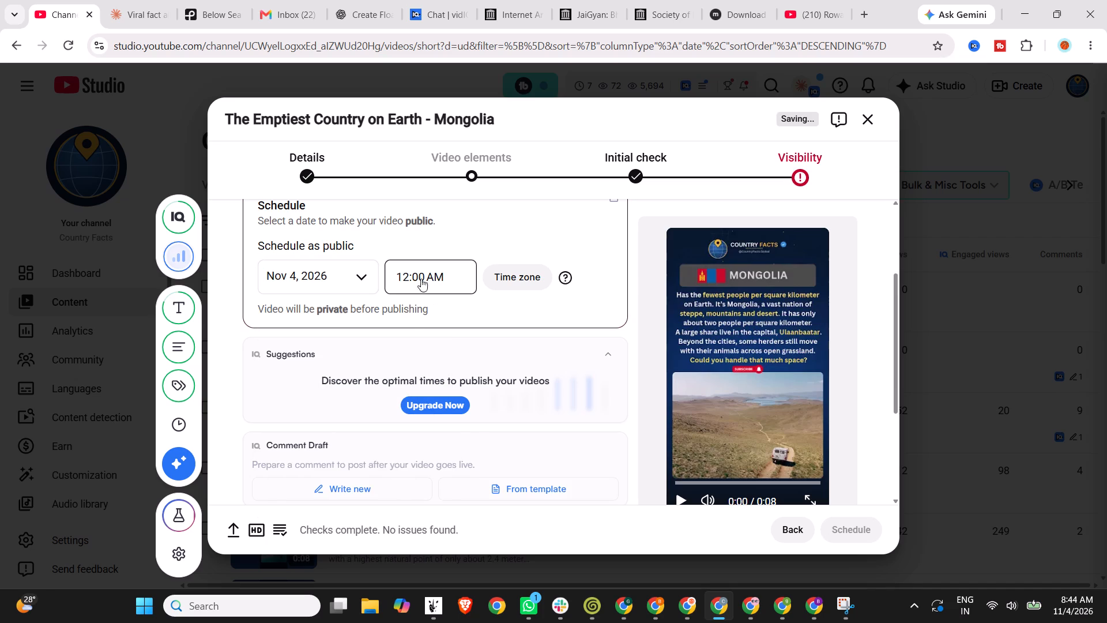
pyautogui.click(401, 273)
pyautogui.scroll(-5, 468, 411)
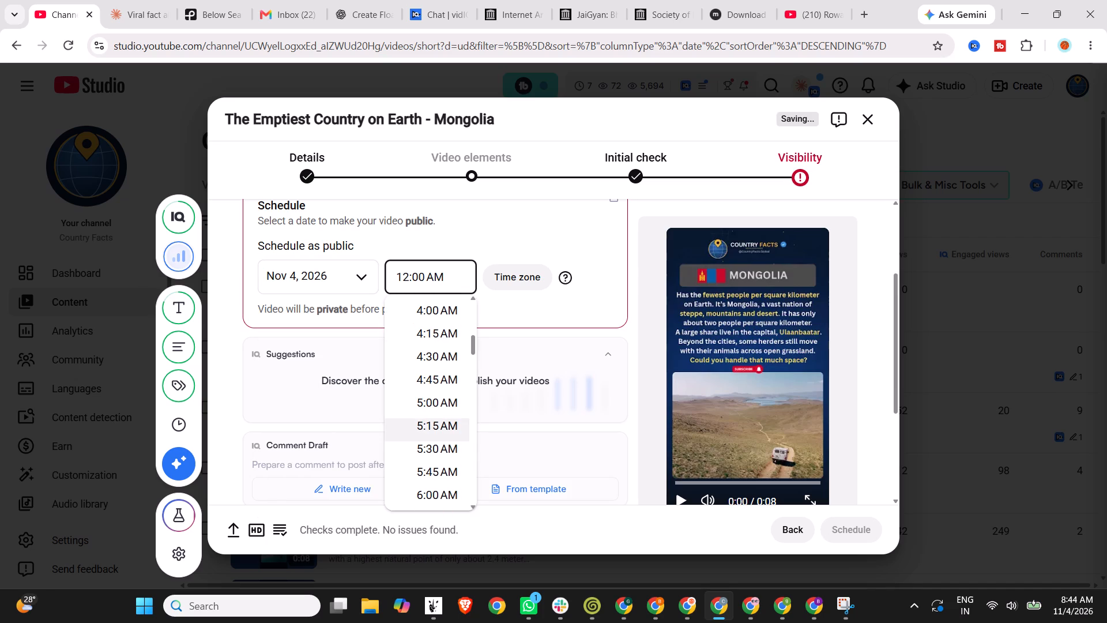
pyautogui.scroll(-16, 448, 448)
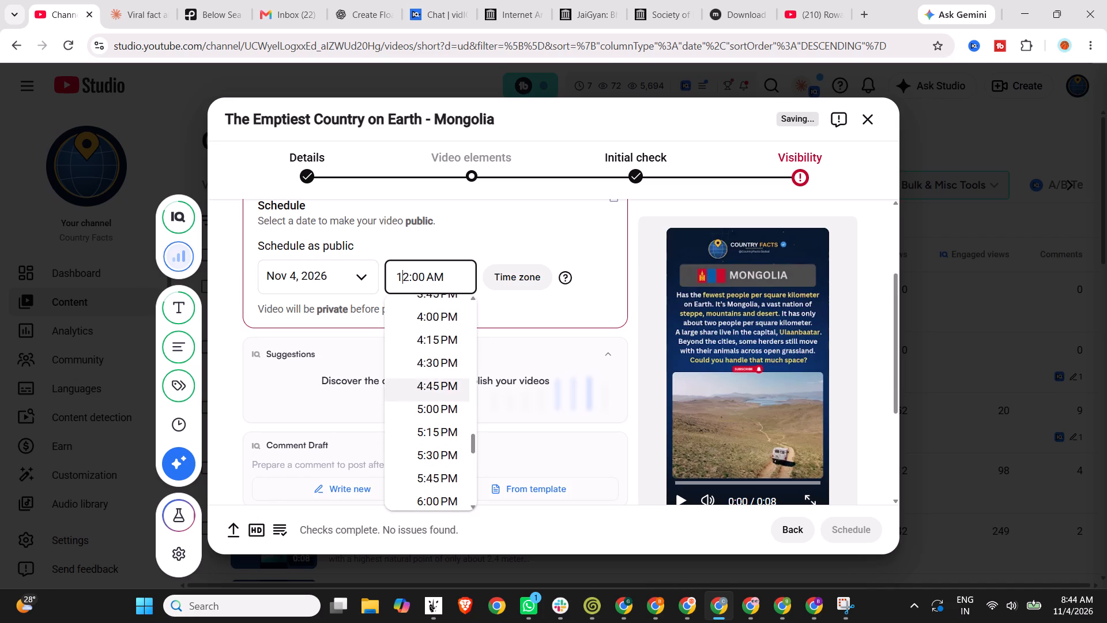
pyautogui.click(439, 405)
pyautogui.scroll(-4, 496, 355)
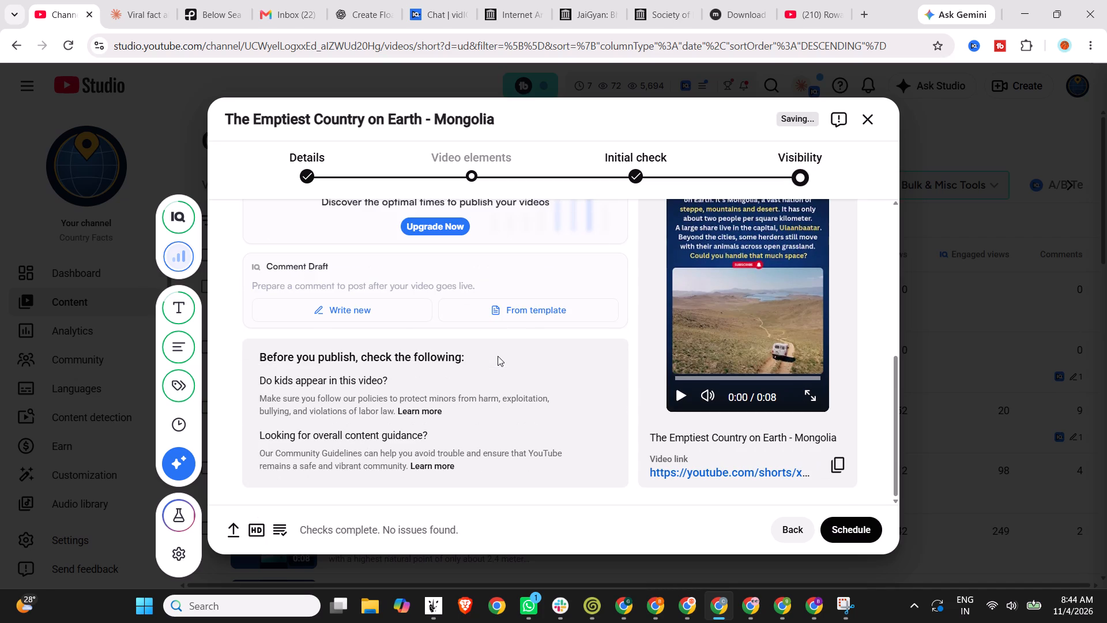
pyautogui.click(853, 528)
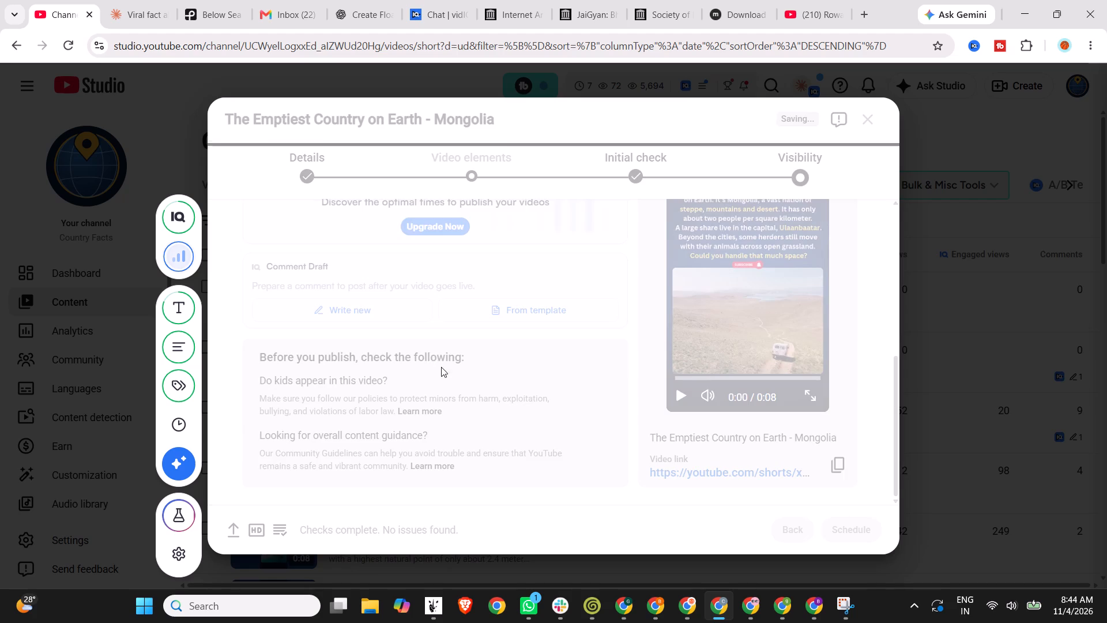
pyautogui.scroll(4, 428, 354)
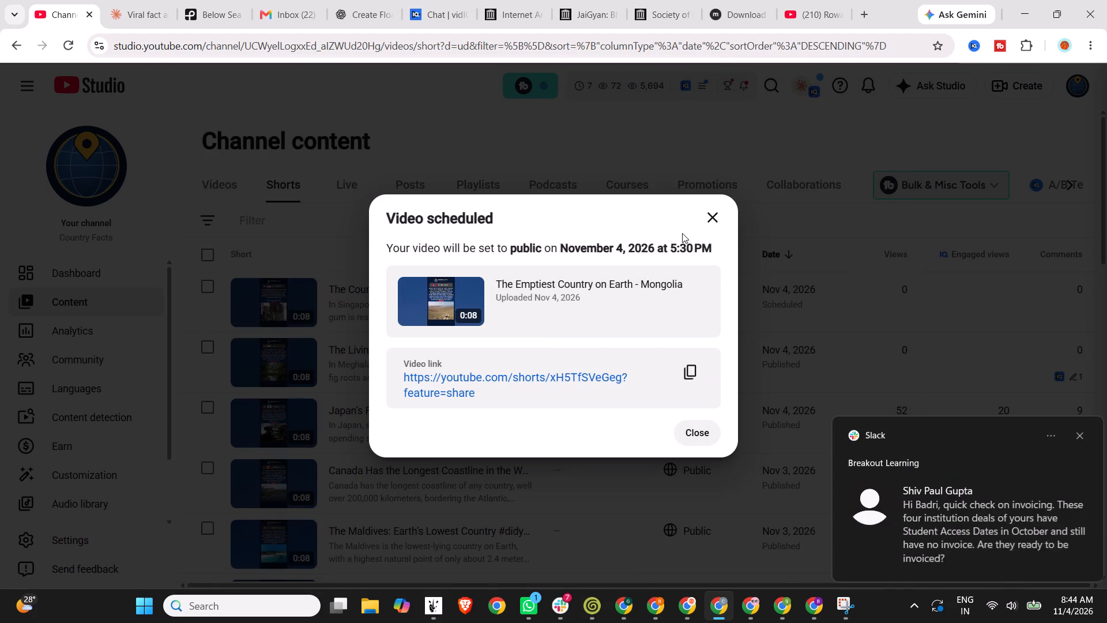
pyautogui.click(715, 216)
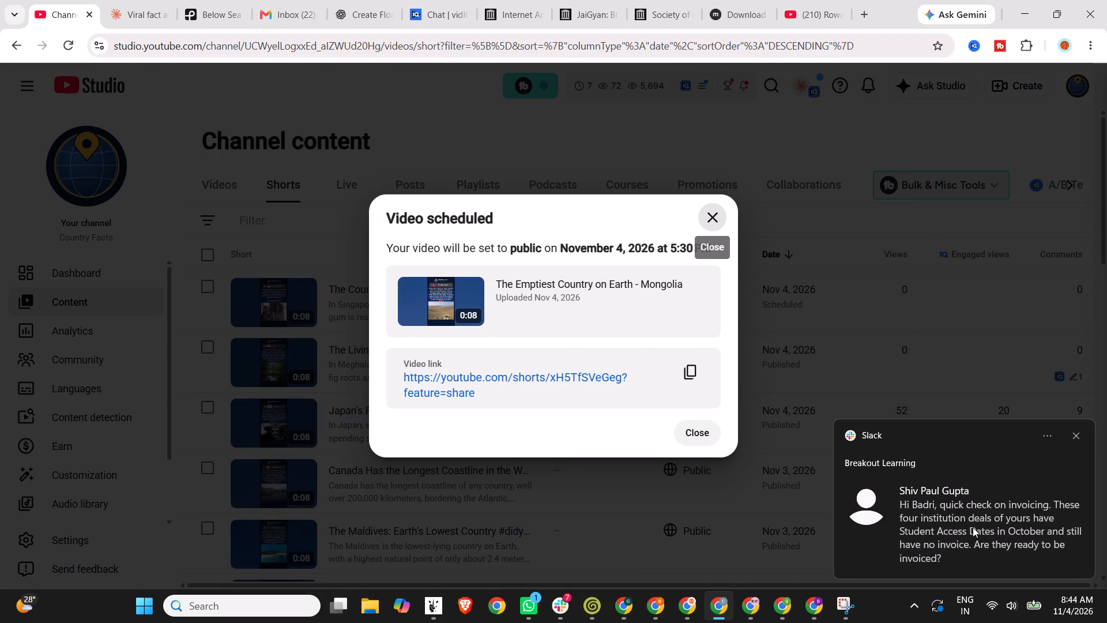